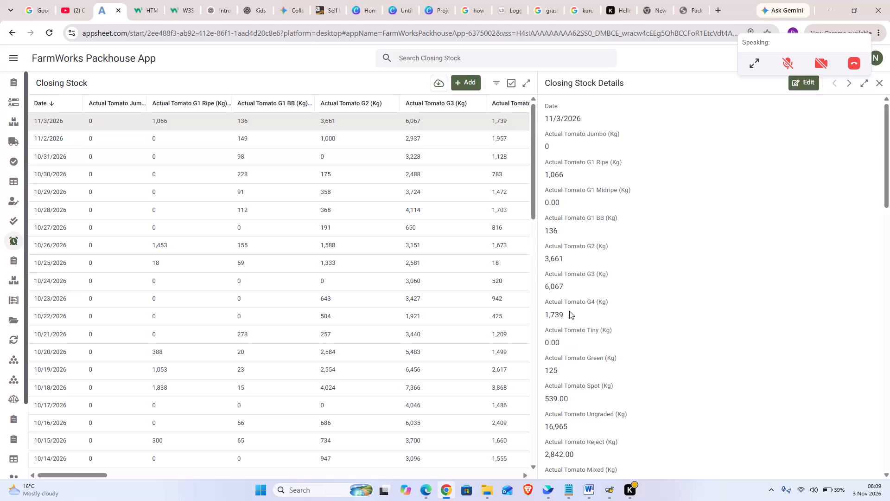
Open the 11/3/2026 closing stock record for editing and set Actual Tomato Reject to 1852 kg.
click(802, 86)
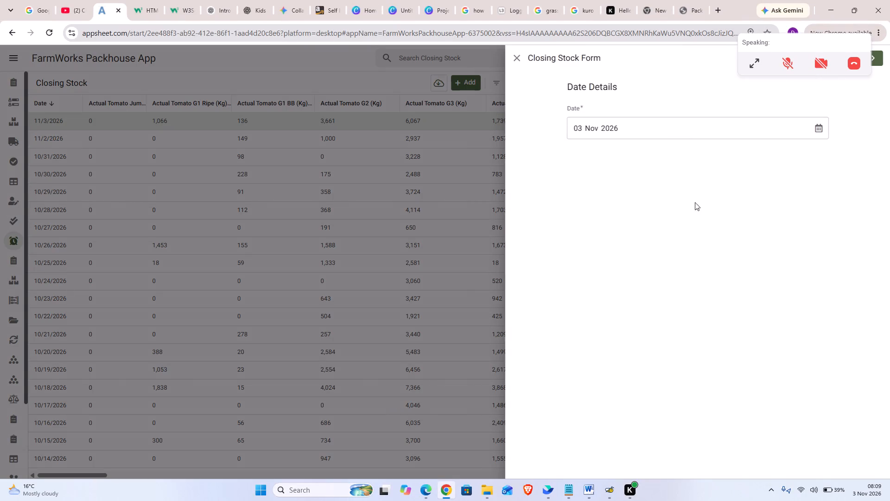
click(878, 57)
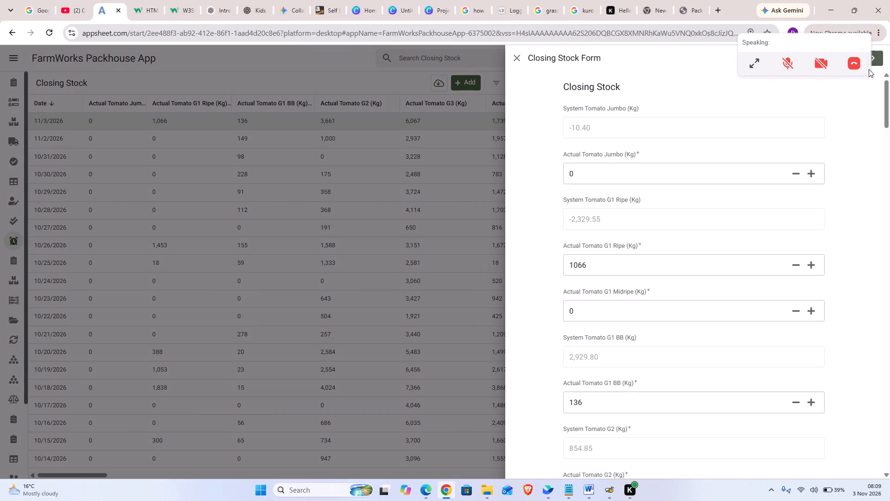
scroll(586, 239, down, 11)
scroll(586, 239, up, 1)
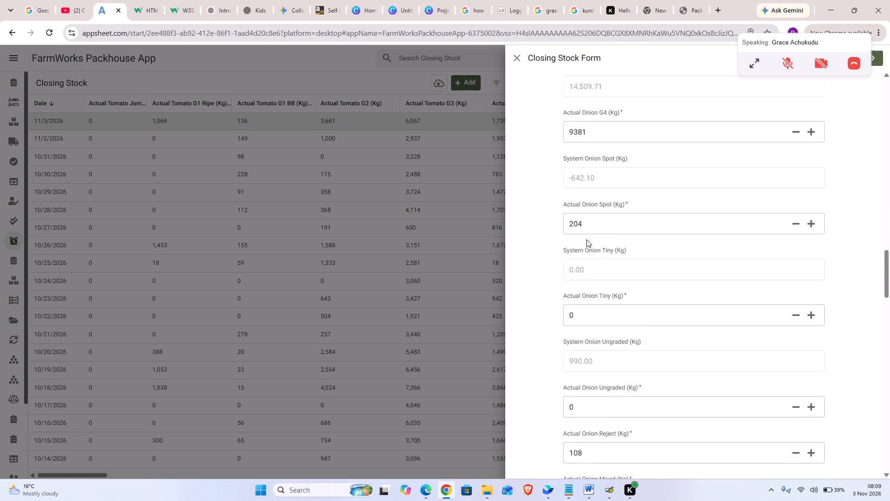
scroll(586, 239, up, 6)
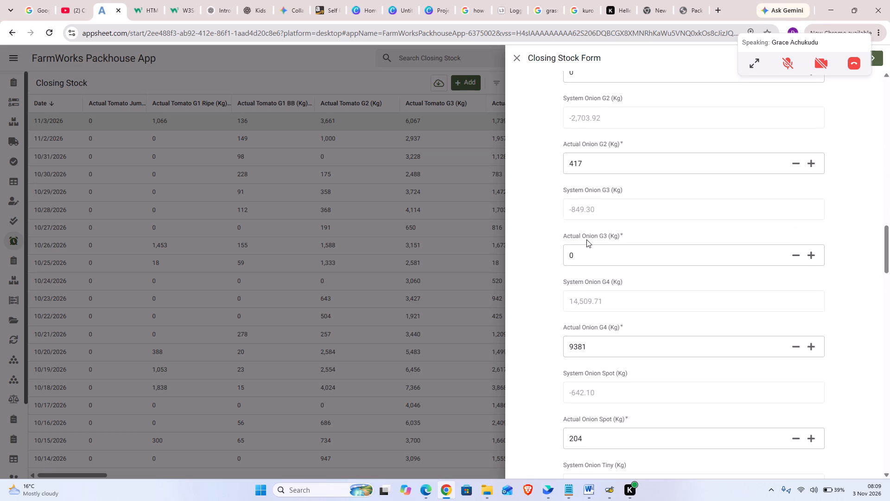
scroll(586, 239, up, 4)
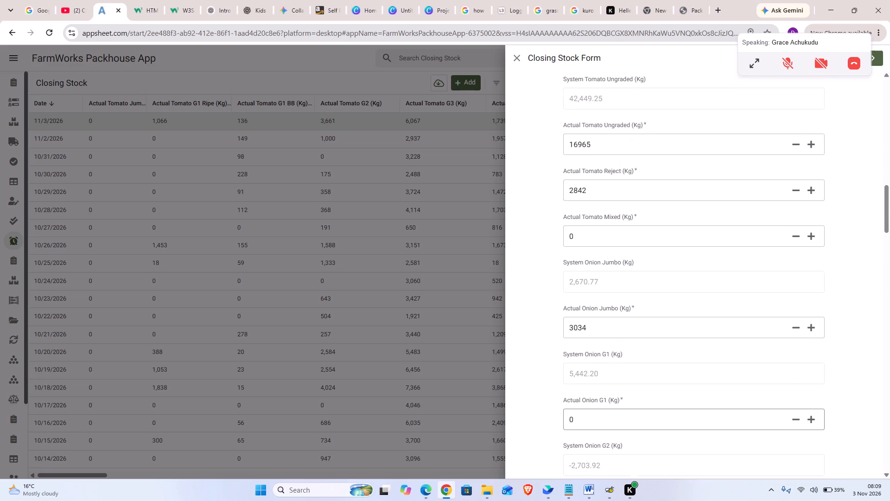
scroll(586, 239, up, 3)
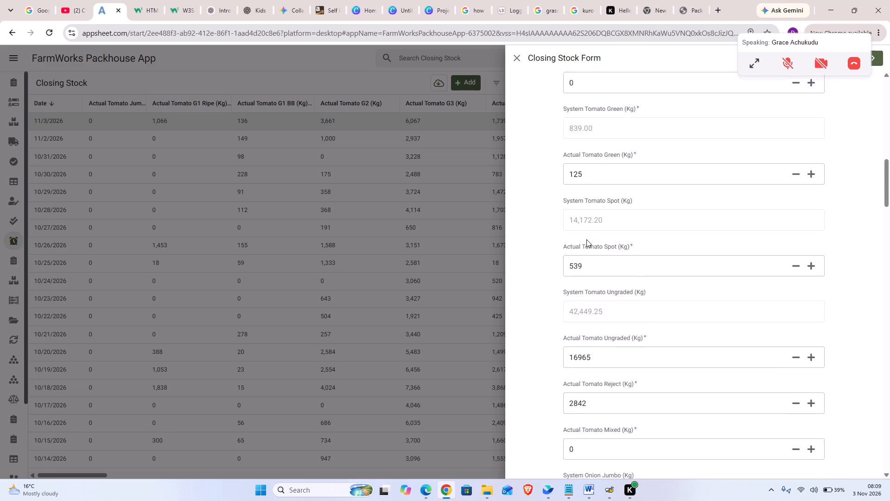
scroll(586, 239, up, 1)
scroll(612, 355, up, 1)
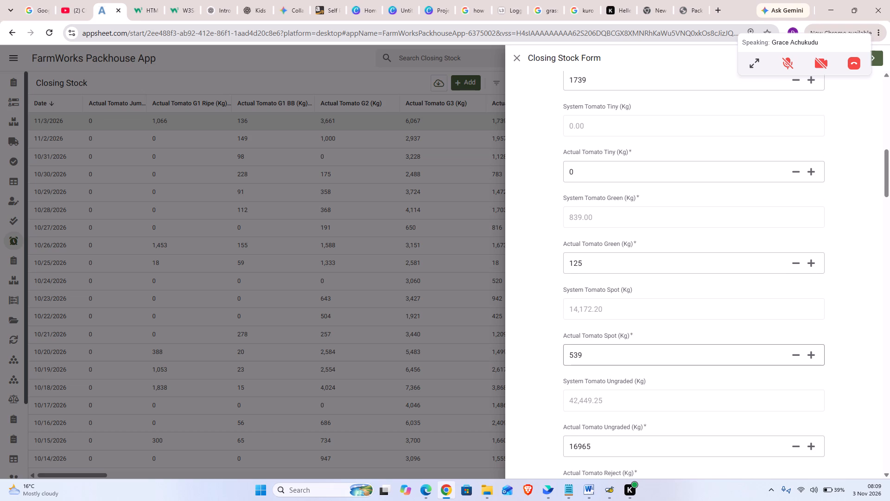
scroll(612, 355, up, 1)
scroll(612, 355, down, 2)
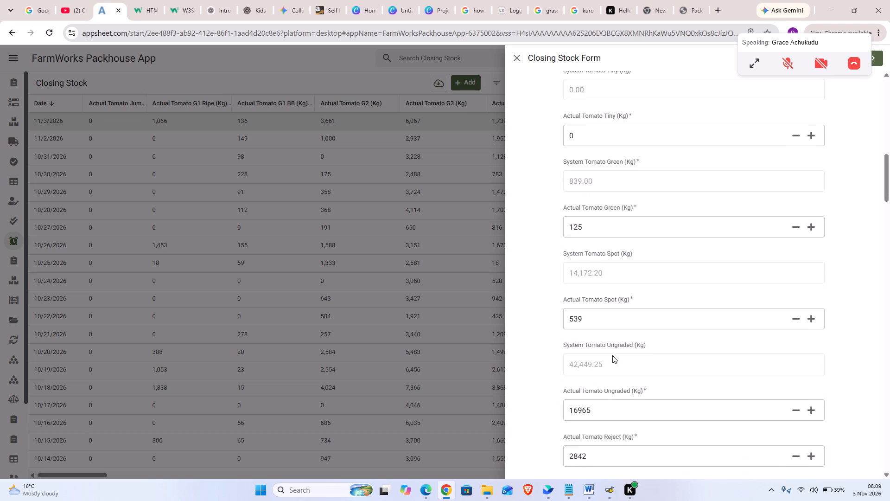
scroll(612, 355, down, 2)
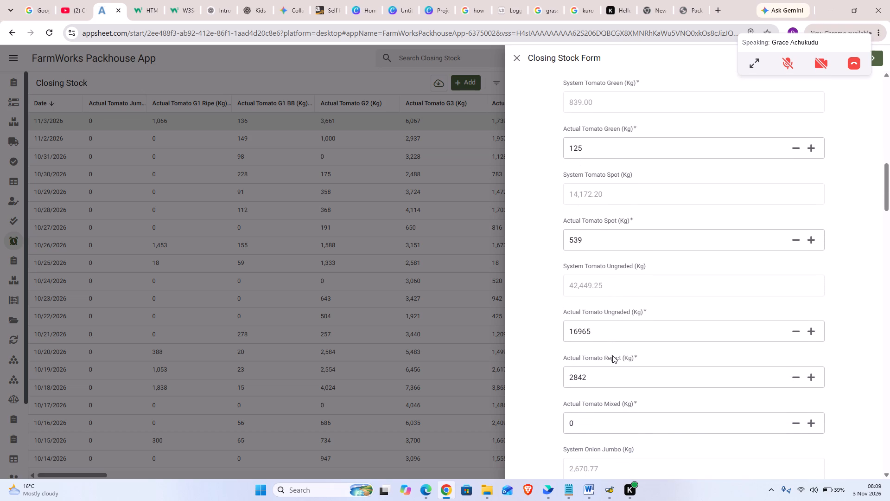
scroll(612, 355, down, 1)
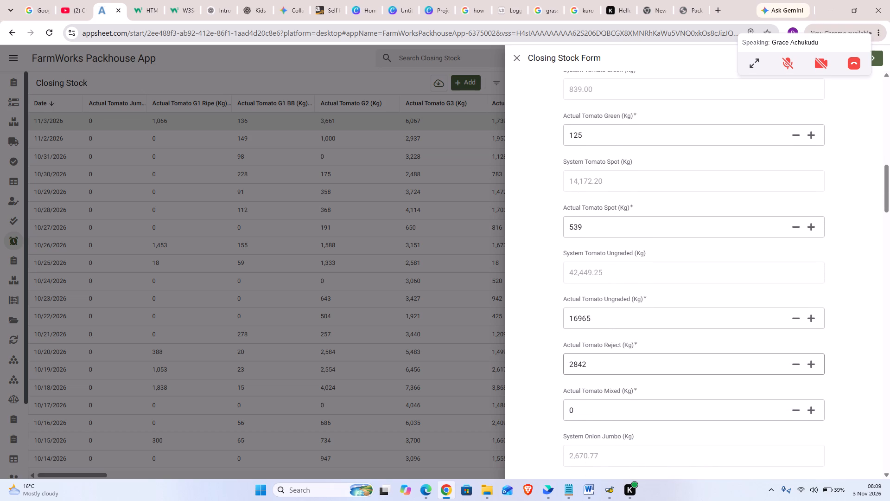
drag(591, 363, 541, 376)
text(1852)
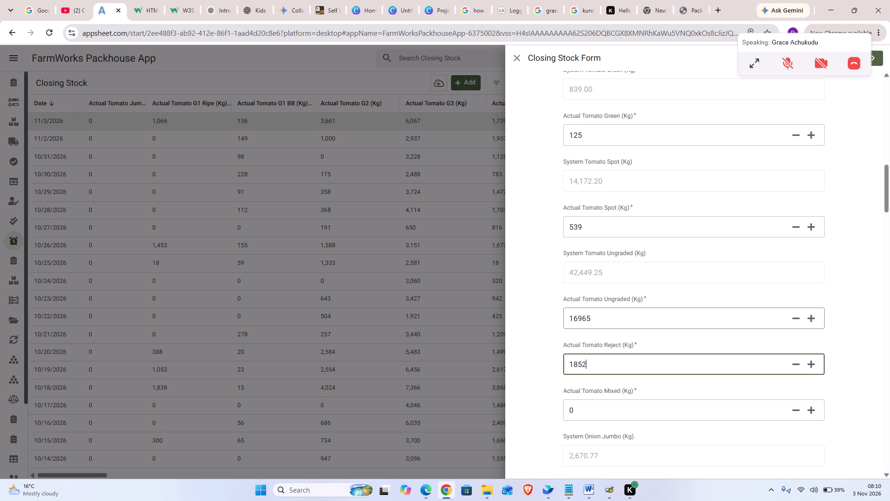
Set Actual Green Pepper Reject to 358 kg and save the closing stock record, keeping the sourcing volumes as they are.
scroll(650, 326, down, 12)
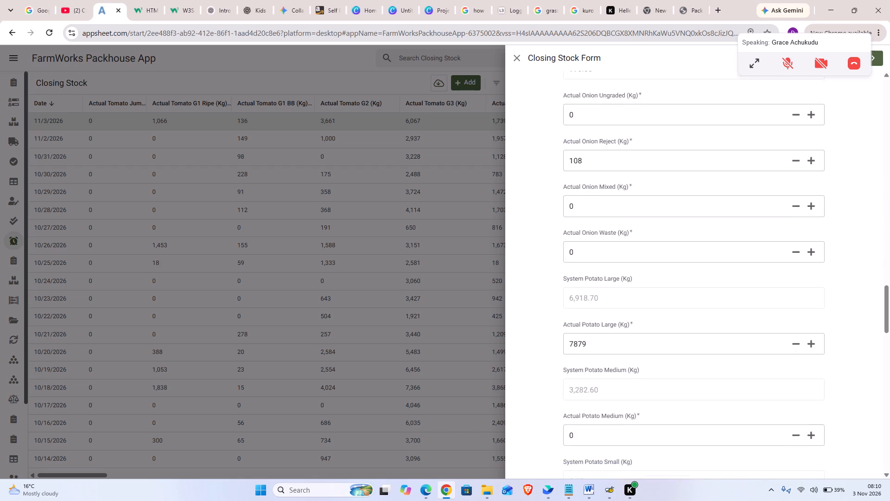
scroll(650, 326, down, 2)
scroll(650, 326, up, 1)
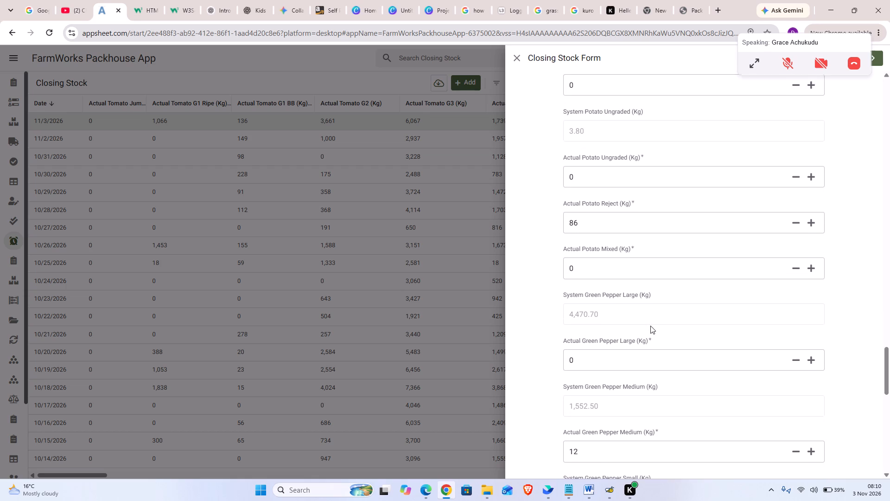
scroll(650, 326, up, 5)
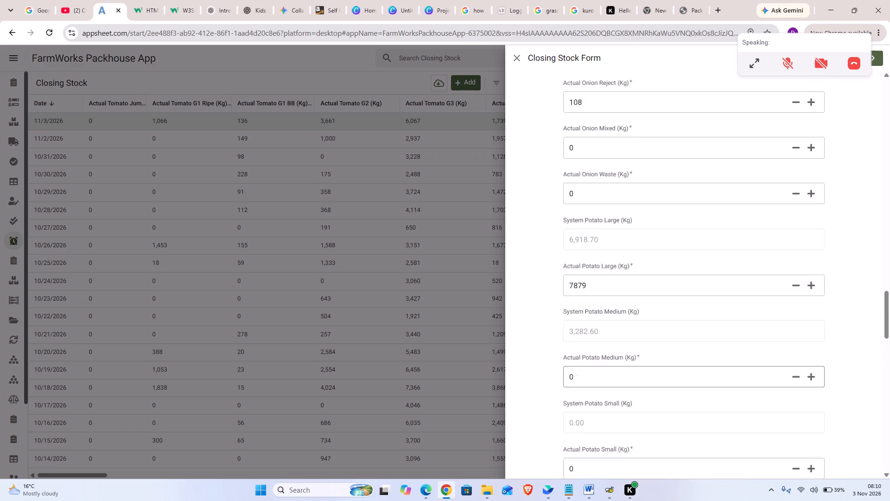
scroll(650, 326, up, 3)
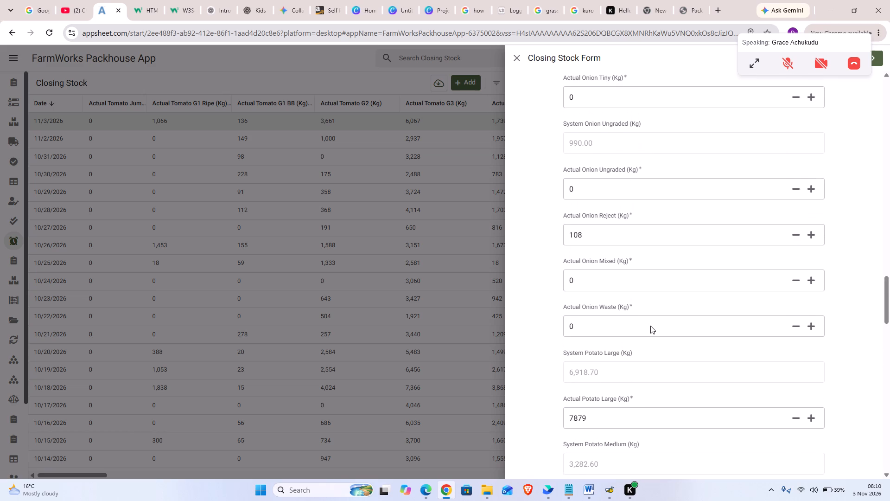
scroll(650, 326, up, 1)
scroll(650, 326, down, 8)
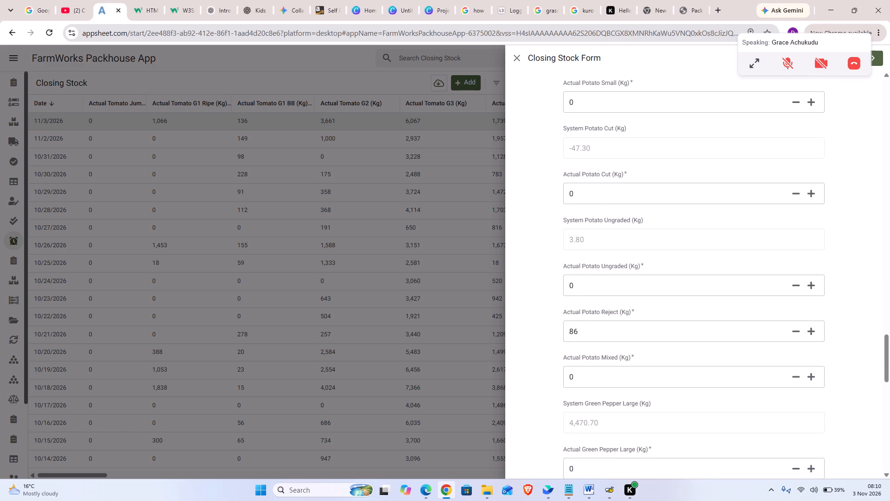
scroll(650, 326, down, 3)
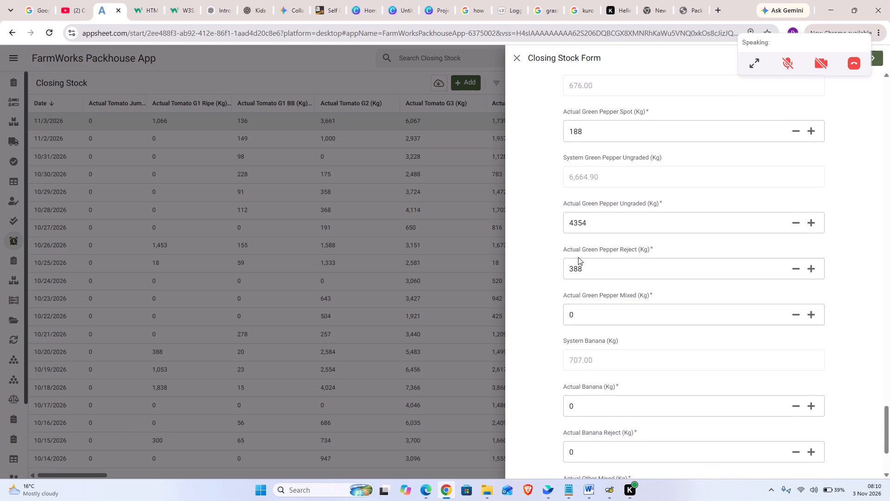
click(579, 270)
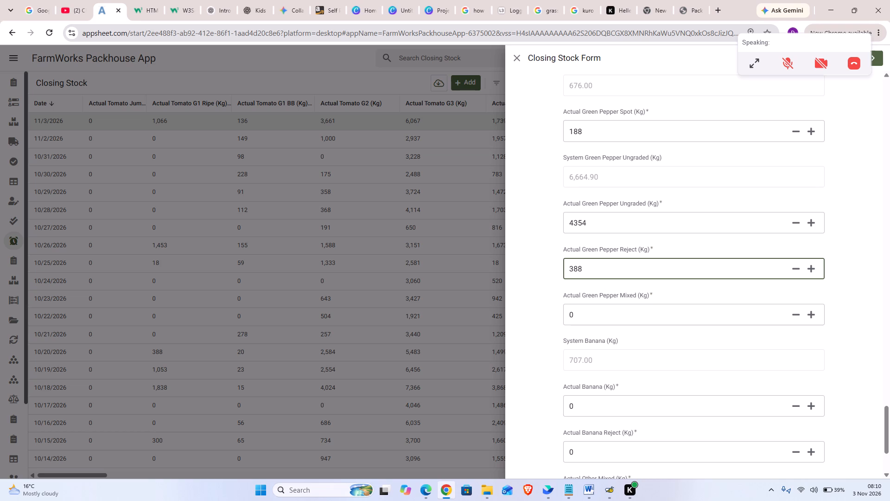
key(BackSpace)
key(5)
click(877, 59)
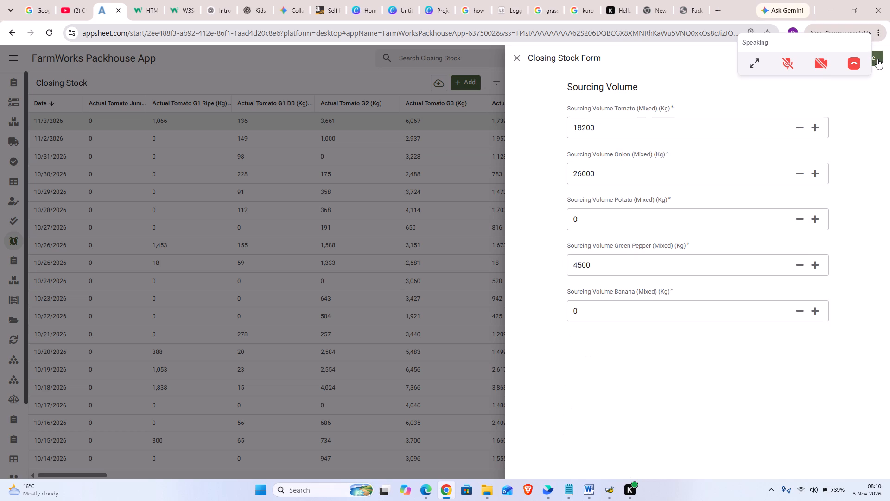
click(877, 59)
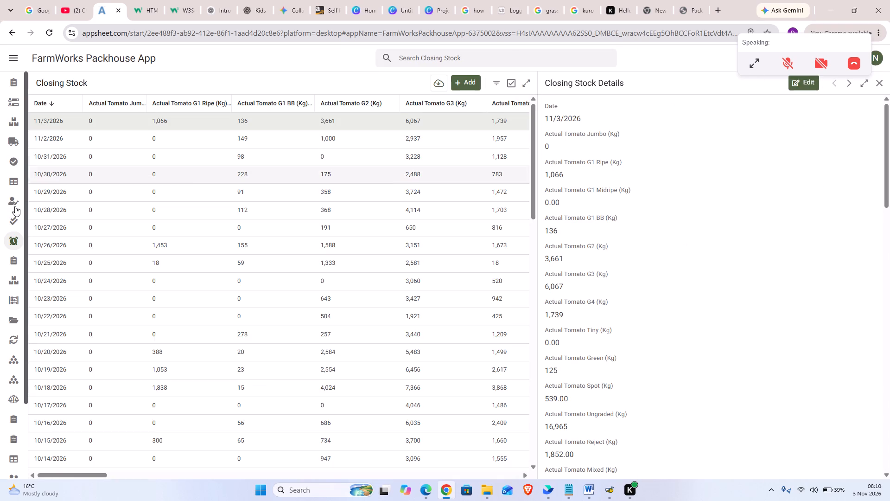
Open Consignment Closing Balances and filter the Stocktake Date from 11/3/2026 to 11/3/2026.
click(16, 358)
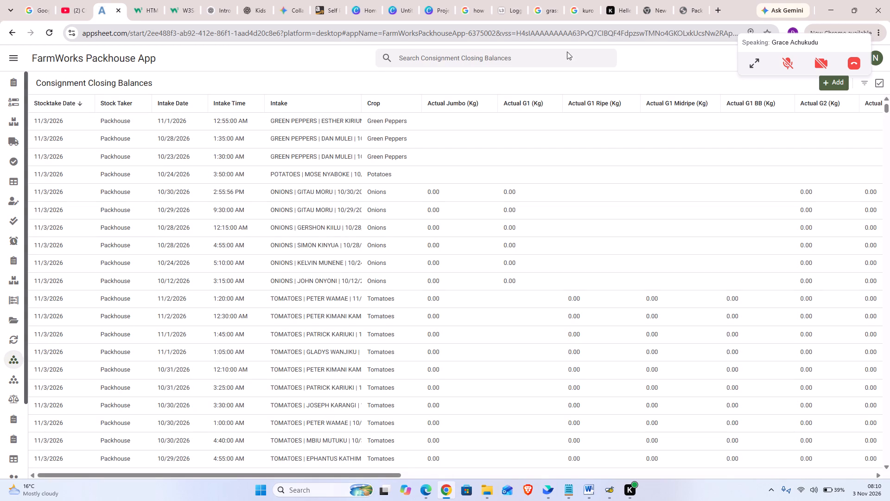
click(865, 82)
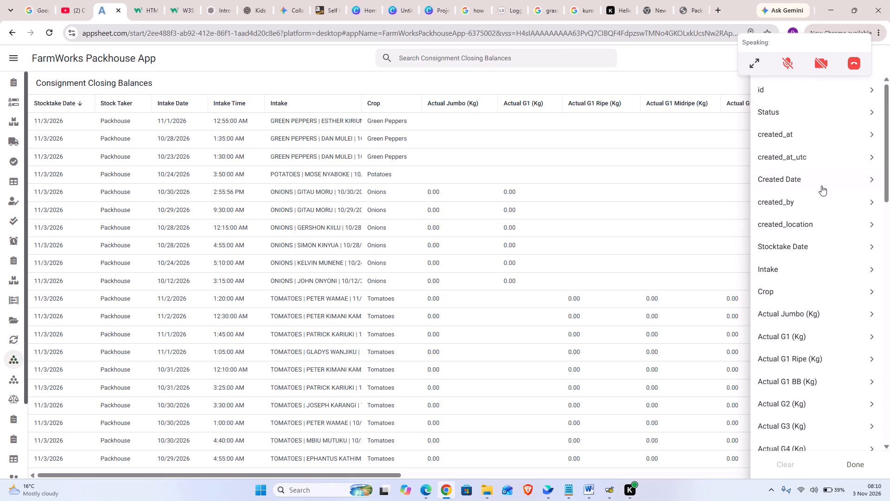
click(803, 243)
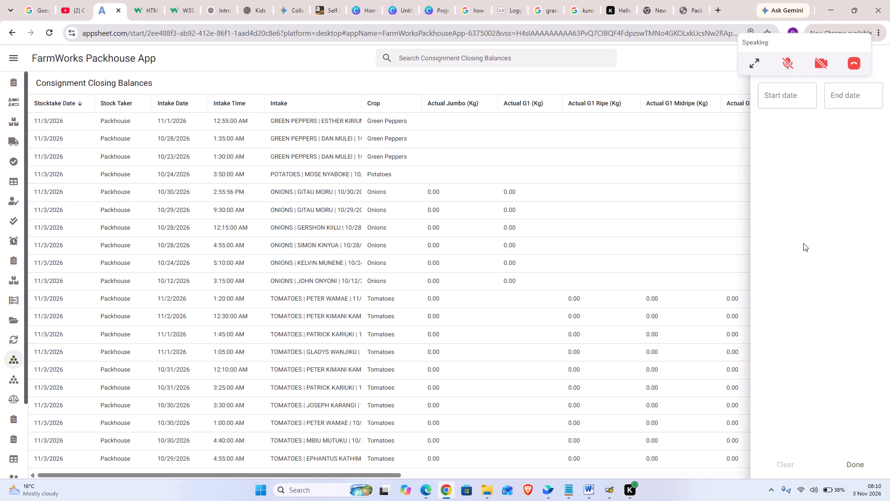
key(Return)
click(840, 98)
key(Return)
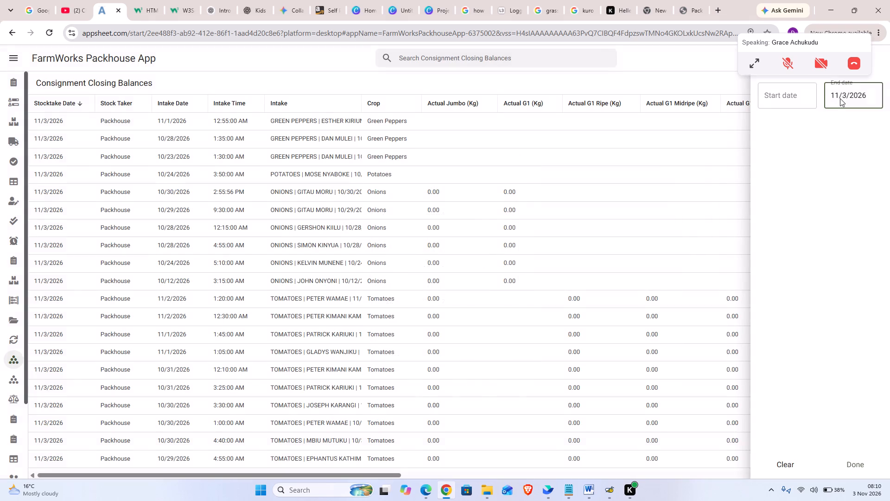
click(786, 99)
key(Return)
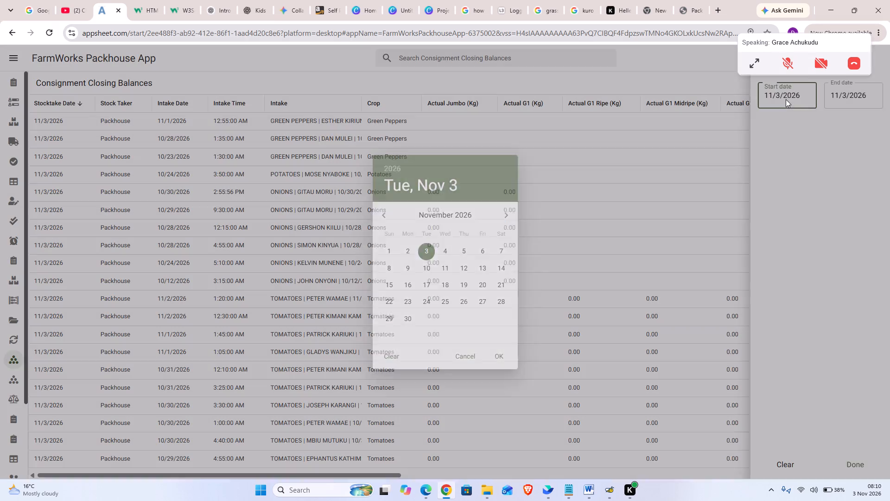
click(859, 467)
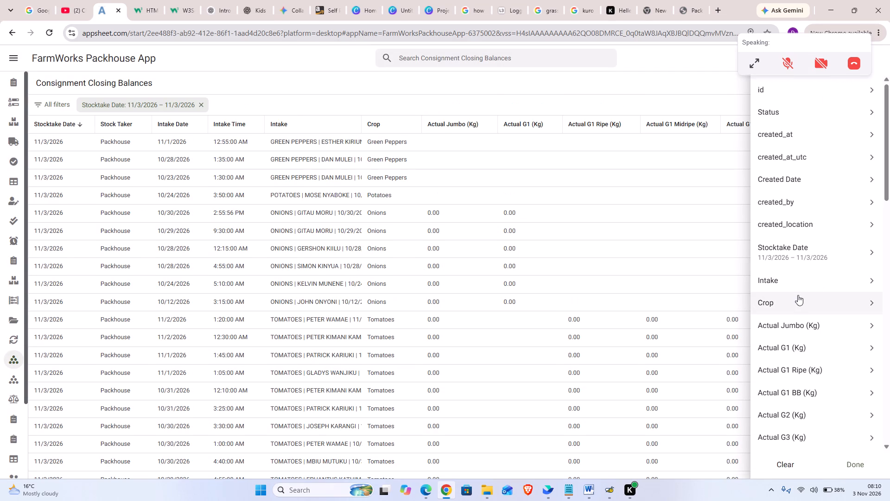
Add a Crop filter for Tomatoes to the consignment closing balances and close the filter settings.
click(789, 308)
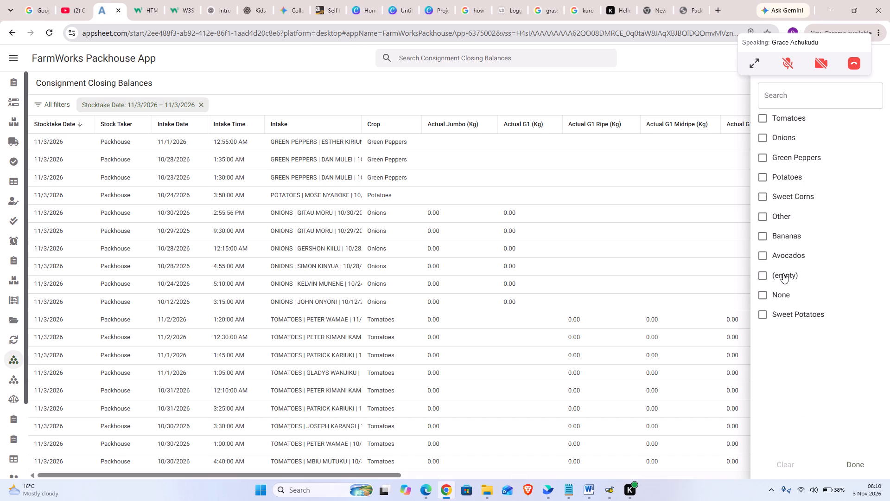
click(762, 119)
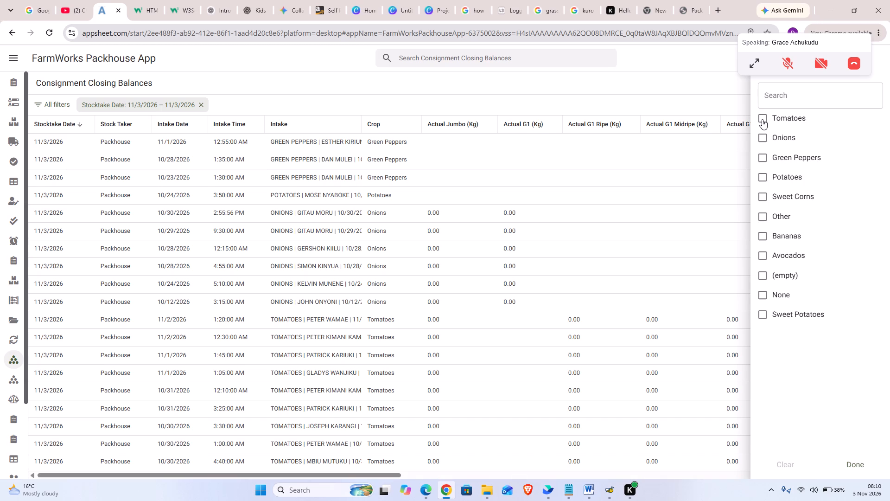
click(762, 119)
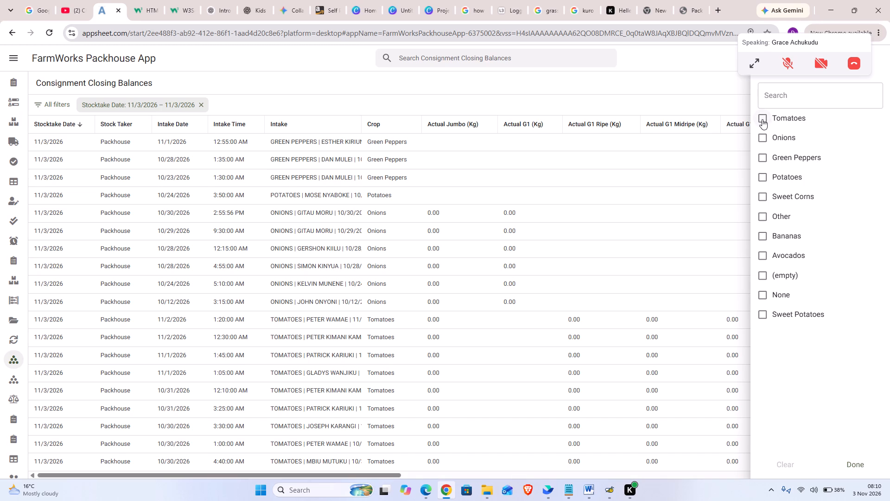
click(762, 119)
click(860, 473)
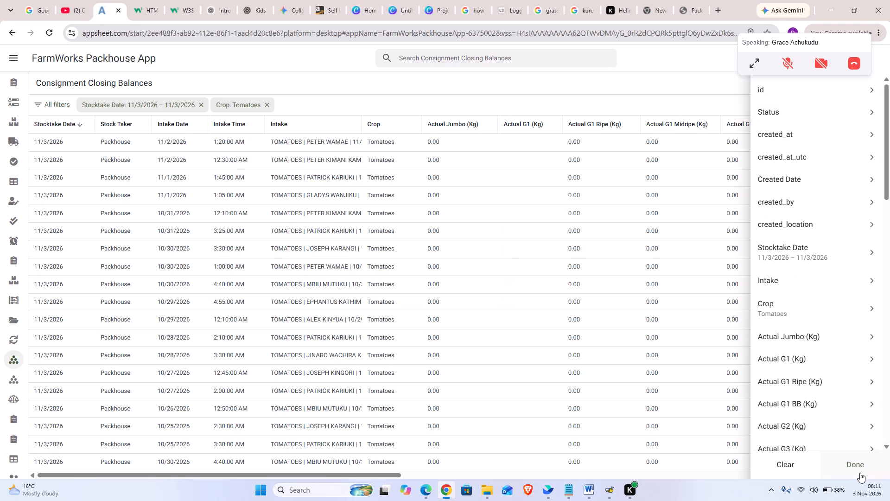
click(860, 473)
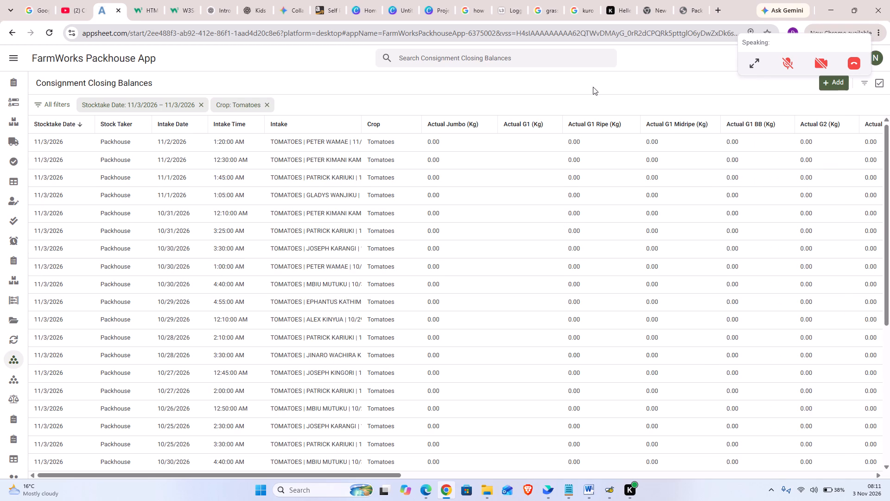
Examine the graded weights, including Actual G2, across the 11/3/2026 tomato consignment closing balances.
scroll(709, 265, left, 3)
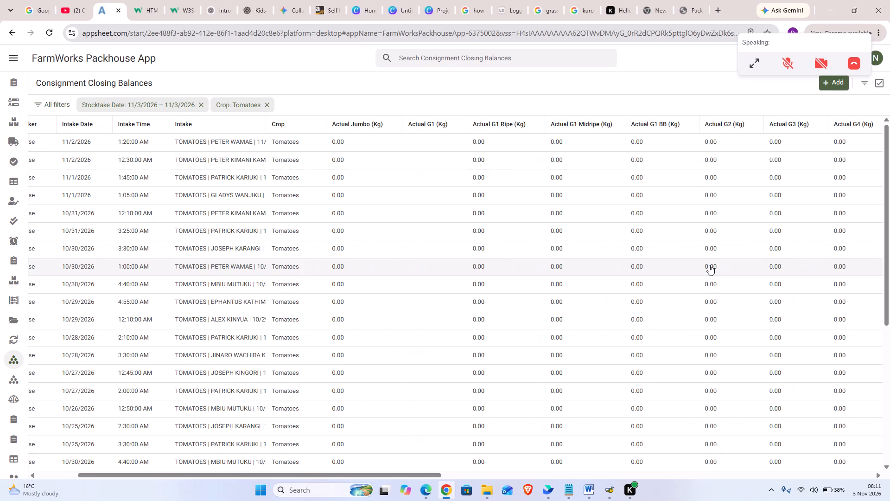
scroll(713, 308, down, 2)
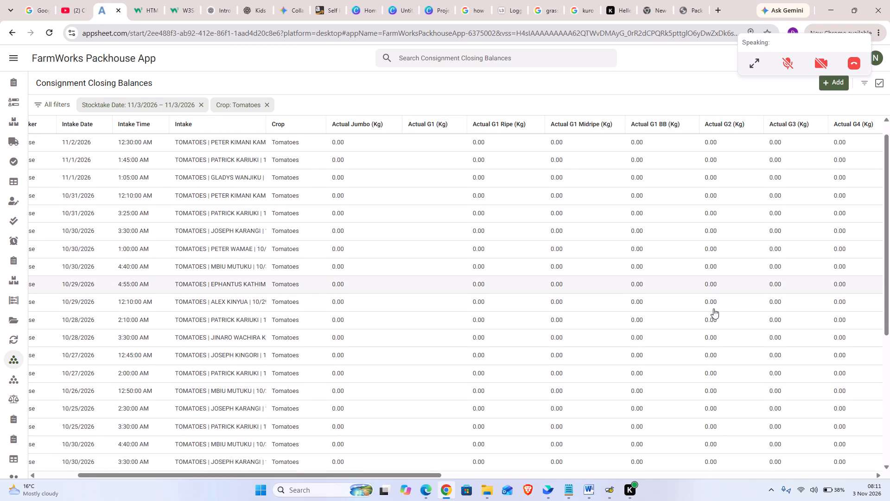
scroll(713, 308, down, 6)
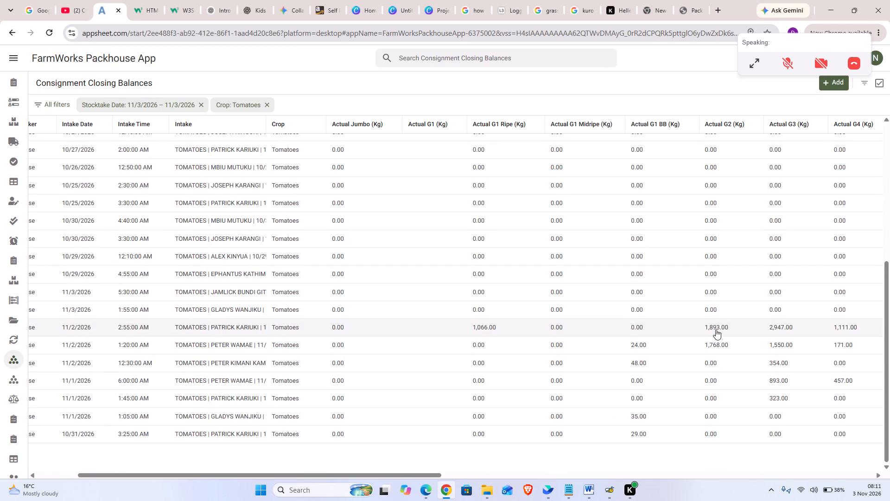
scroll(719, 350, up, 3)
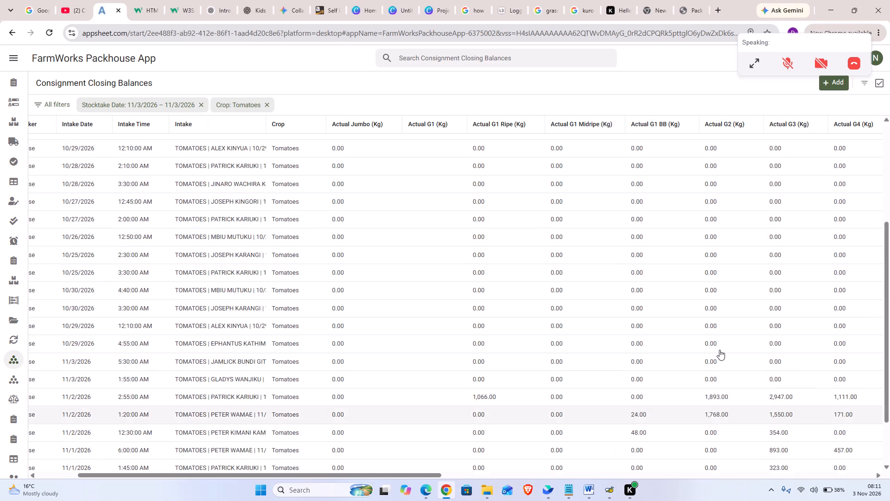
scroll(719, 350, up, 4)
scroll(719, 350, down, 5)
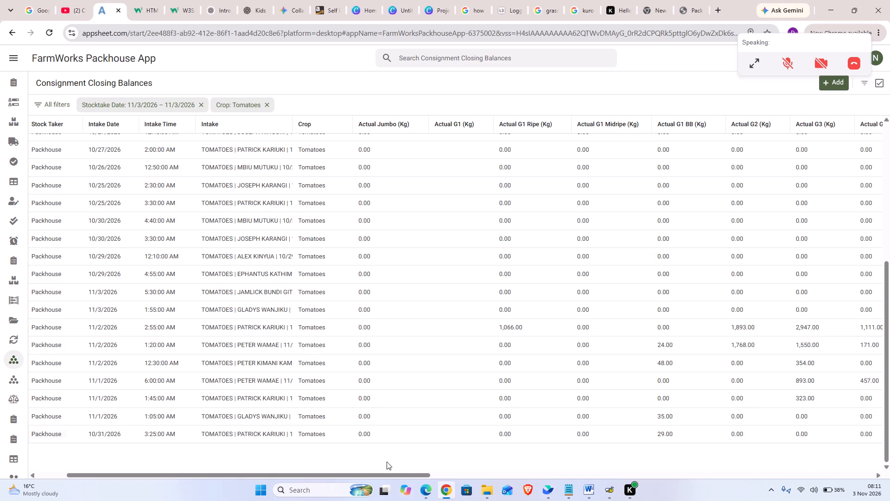
Cross-check the tomato figures in the Closing Stock Comparison dashboard in Edge against the tomato consignment closing balances in Chrome.
click(423, 491)
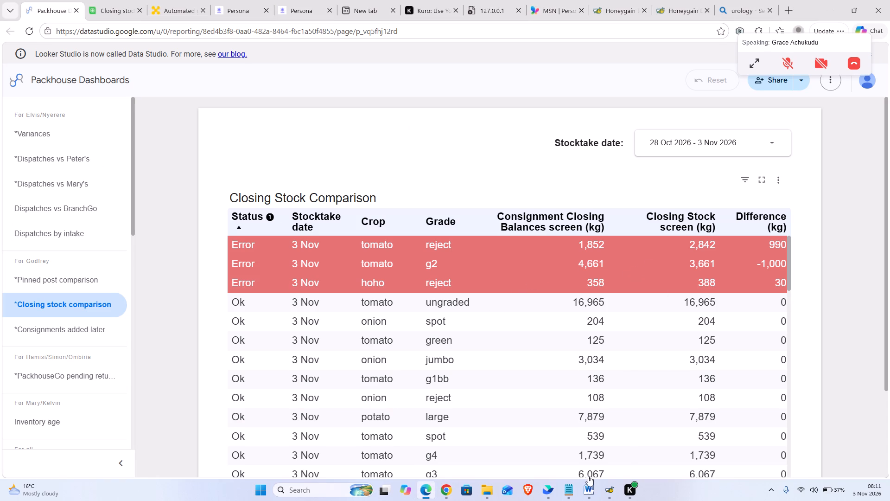
click(443, 497)
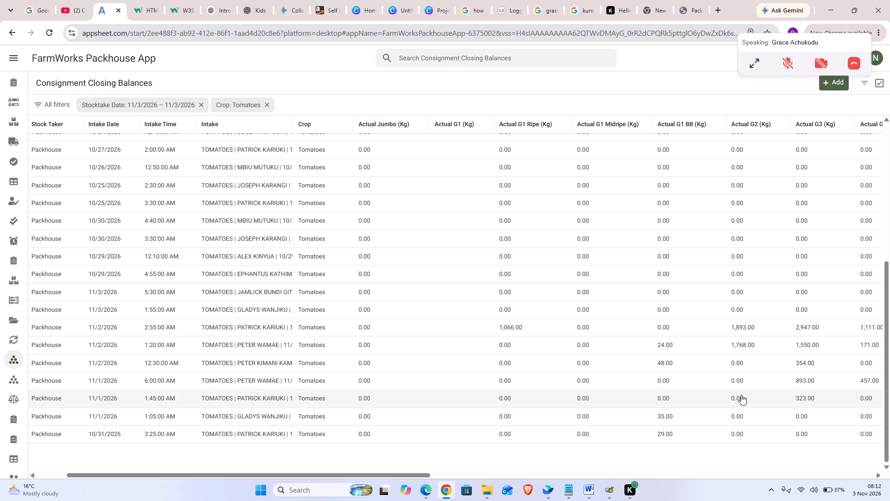
scroll(742, 289, down, 1)
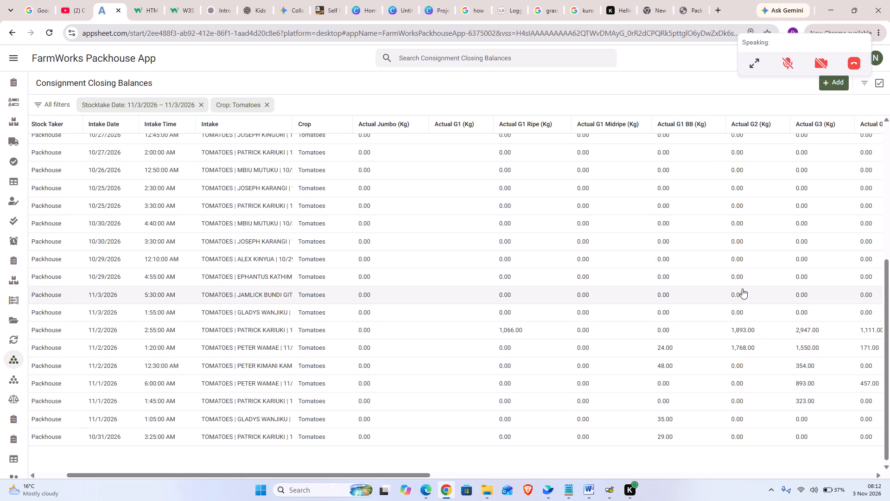
scroll(742, 289, down, 1)
scroll(742, 289, up, 9)
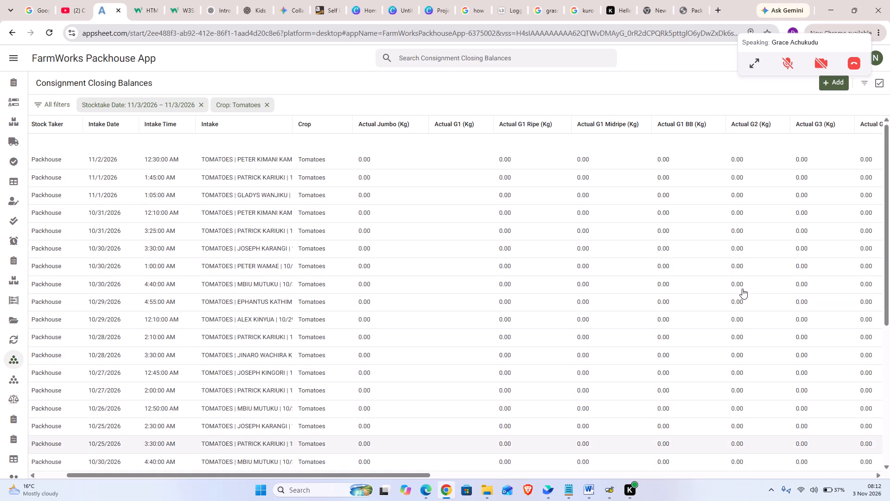
scroll(742, 289, up, 1)
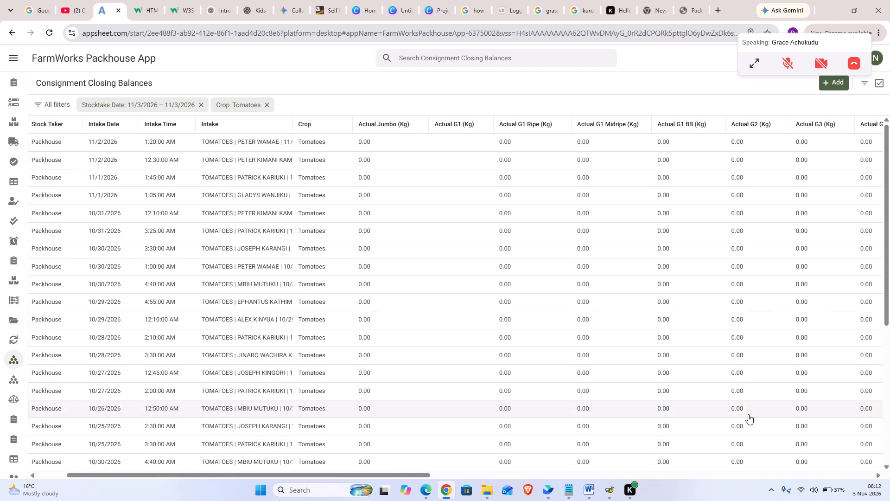
scroll(748, 414, down, 9)
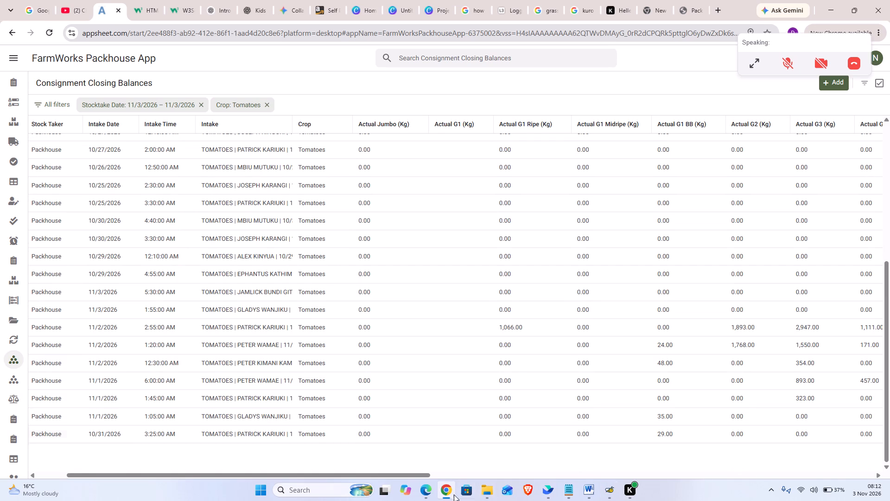
click(428, 490)
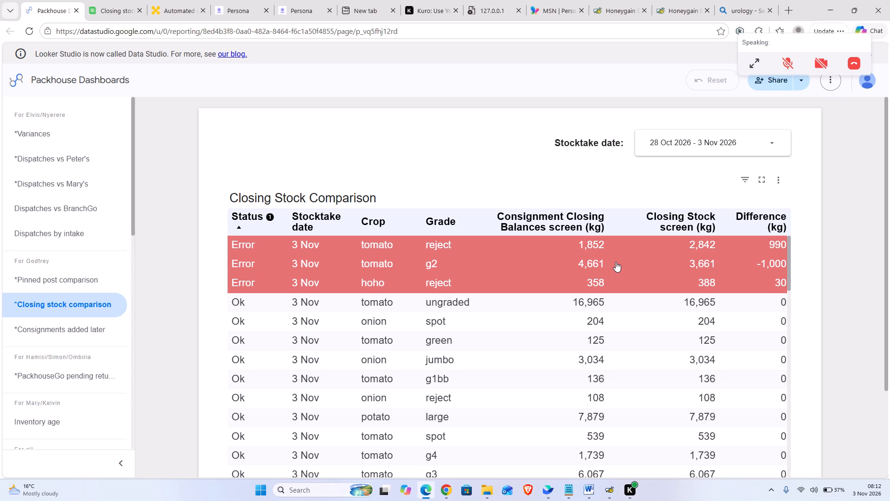
click(452, 489)
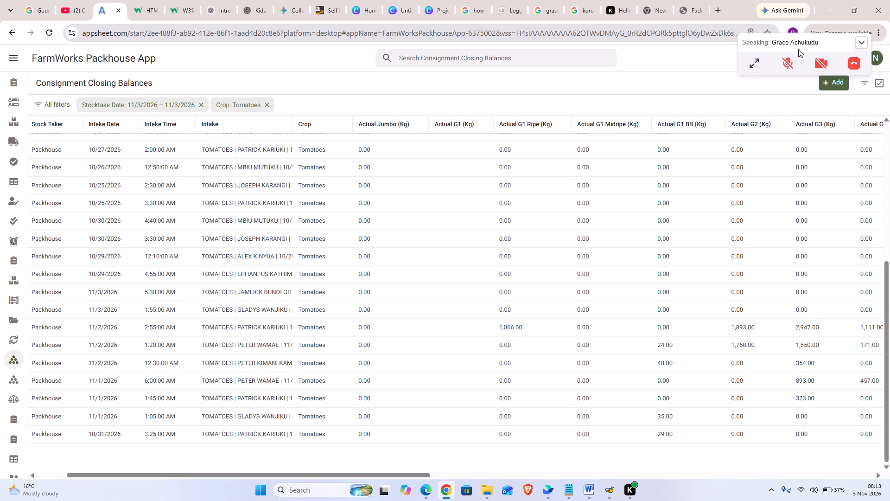
Expand the Lark meeting window, unmute the microphone during the shared-screen discussion, and mute it again.
click(828, 39)
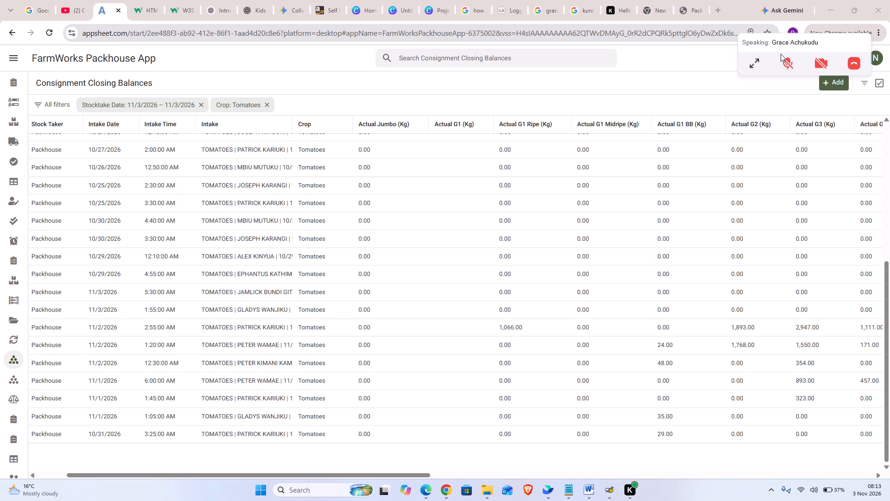
click(755, 61)
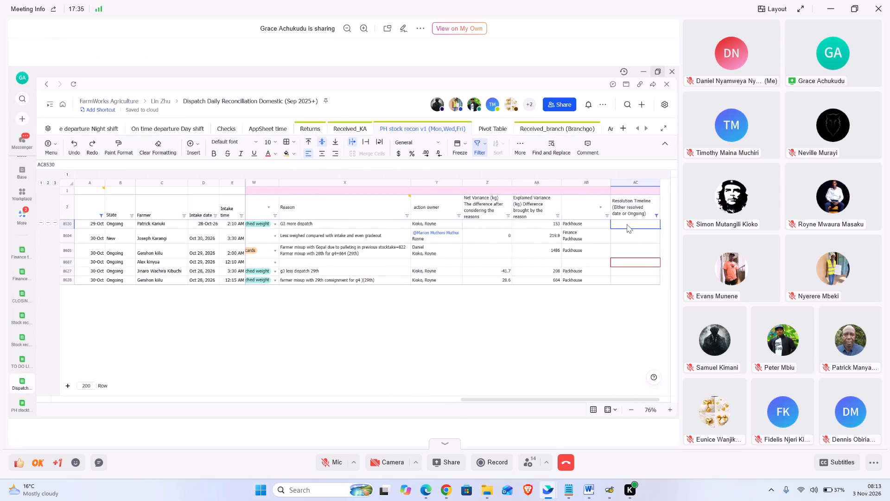
click(330, 460)
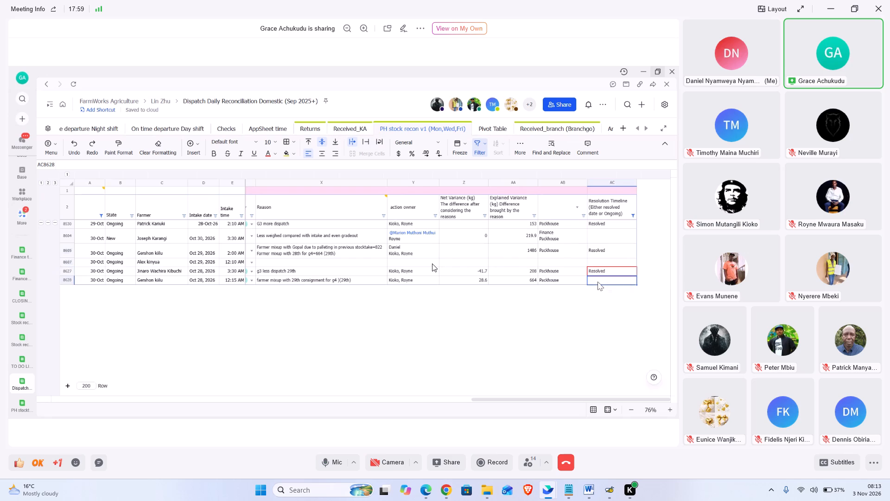
scroll(431, 264, right, 3)
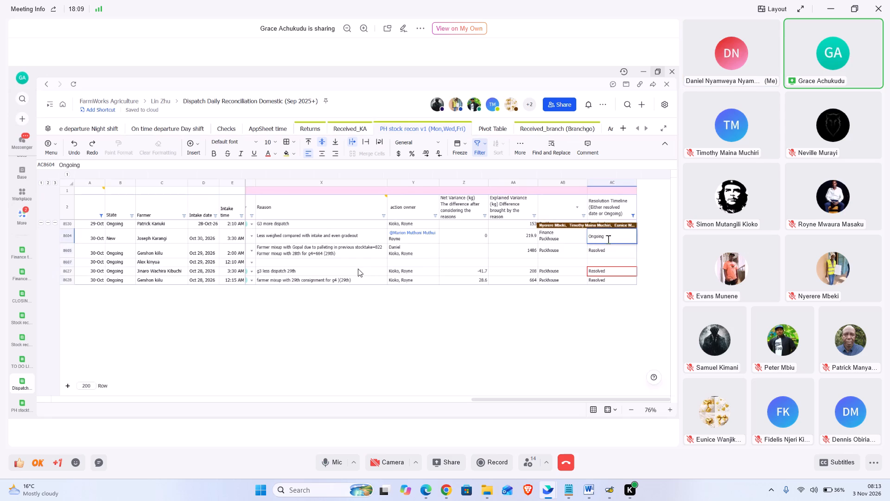
scroll(339, 262, right, 5)
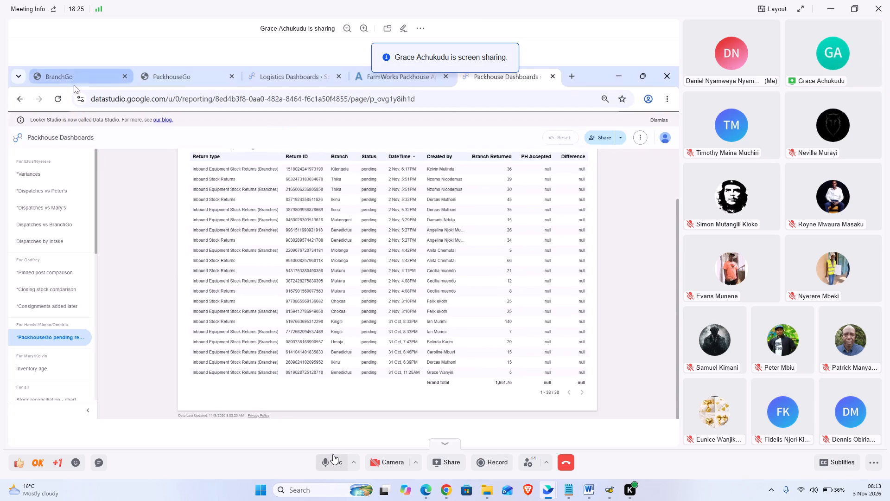
click(332, 462)
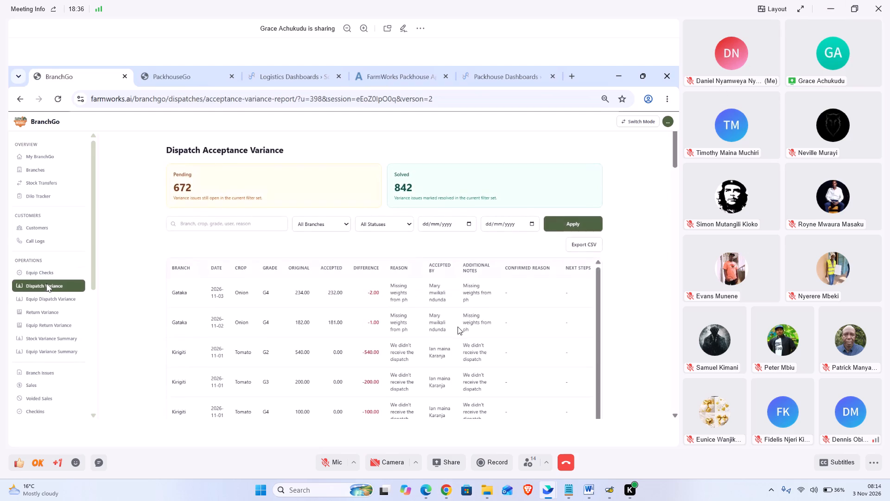
Switch back to the packhouse app in Chrome and remove the Tomatoes crop filter from the consignment closing balances.
click(448, 494)
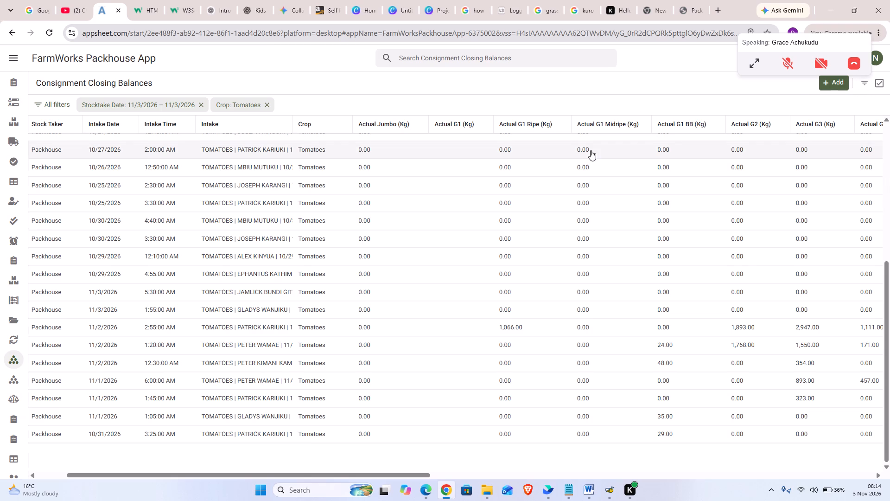
click(266, 104)
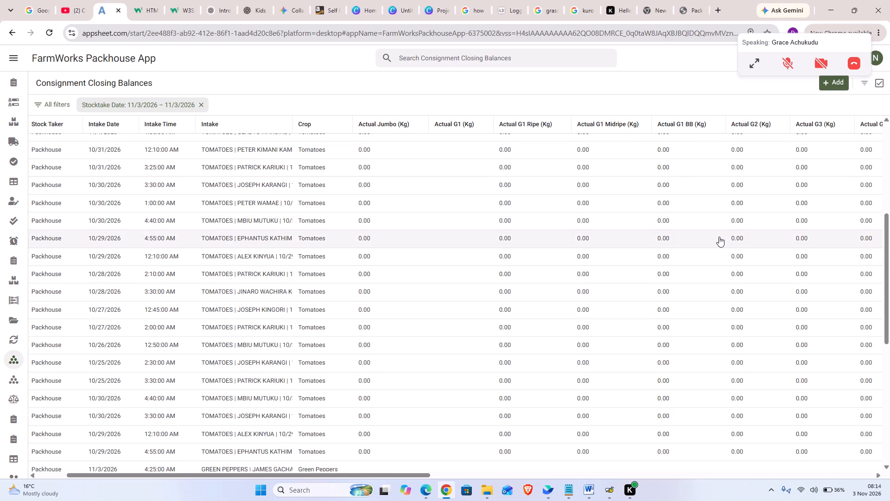
Look through the 11/3/2026 consignment closing balances for all crops, from tomatoes to onions, potatoes and green peppers.
scroll(737, 354, down, 13)
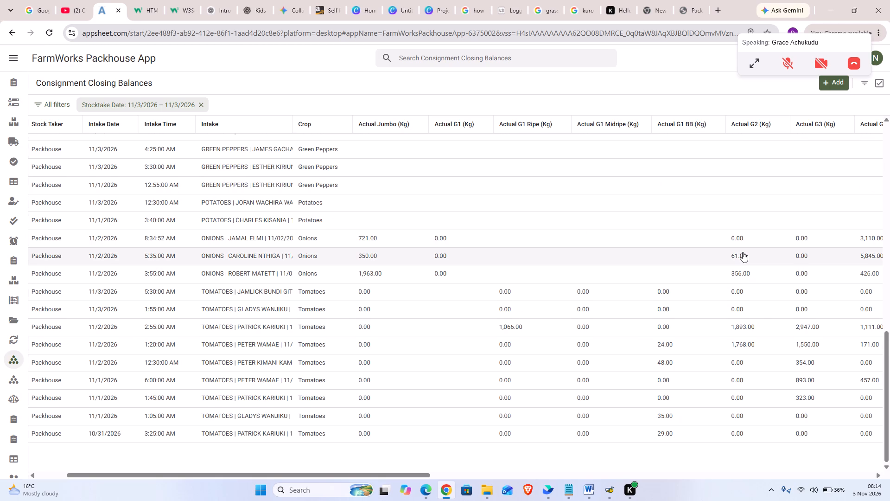
scroll(743, 252, up, 7)
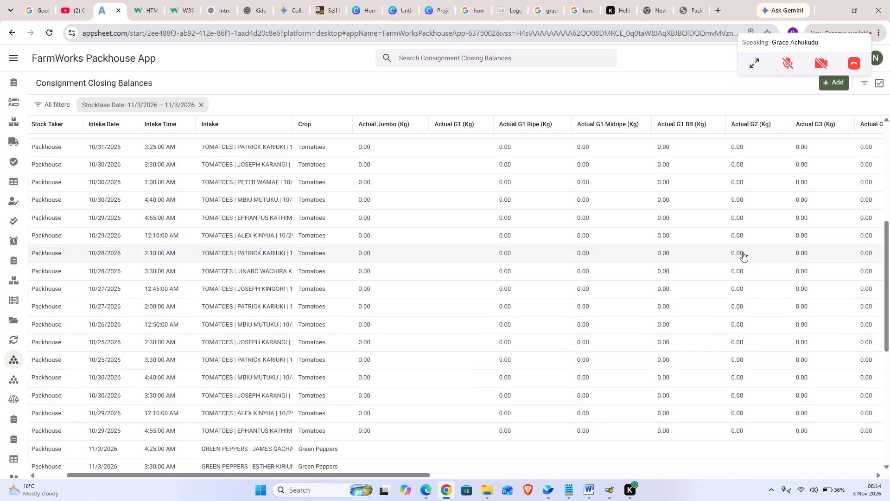
scroll(743, 252, up, 7)
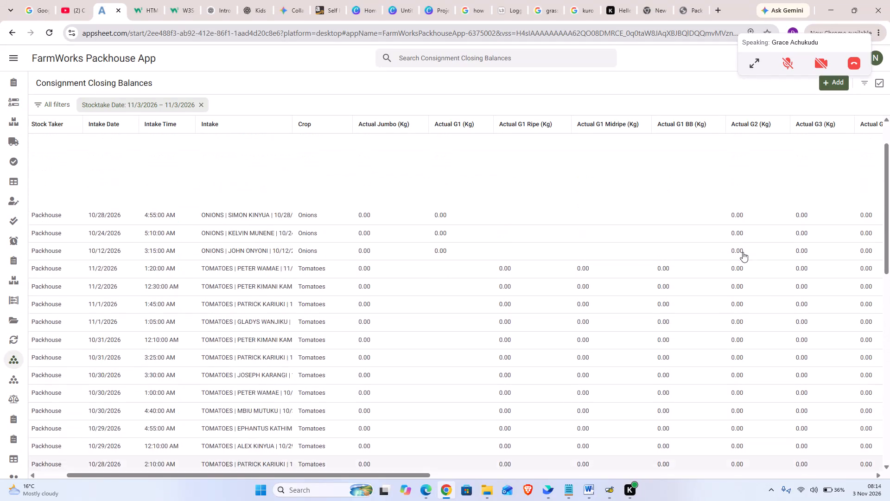
scroll(743, 252, up, 4)
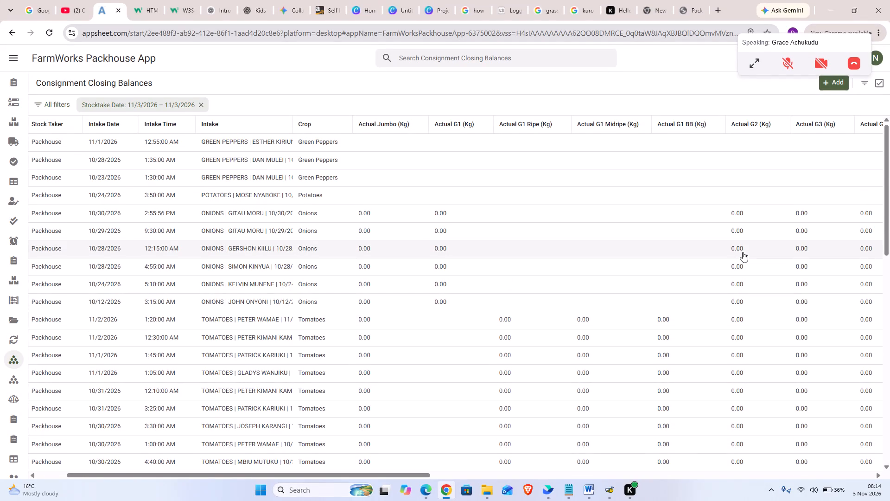
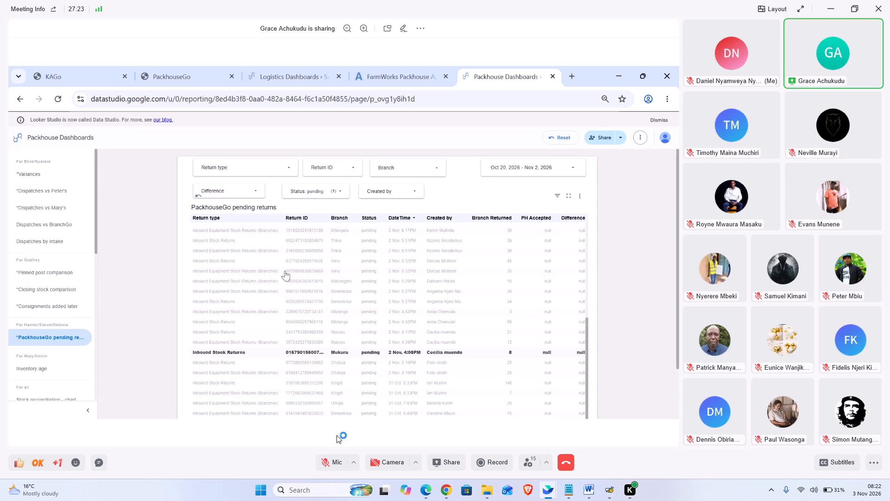
Unmute the microphone to speak during the shared pending-returns discussion in the Lark meeting, and mute it again.
click(329, 463)
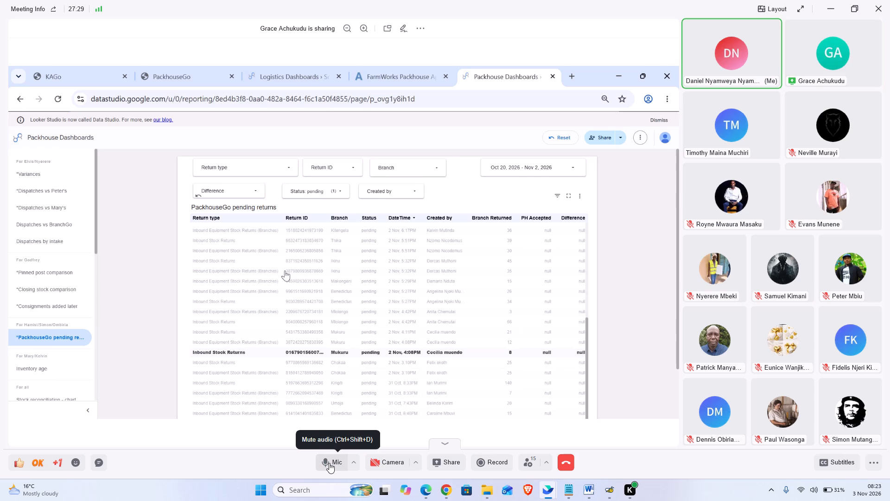
click(329, 463)
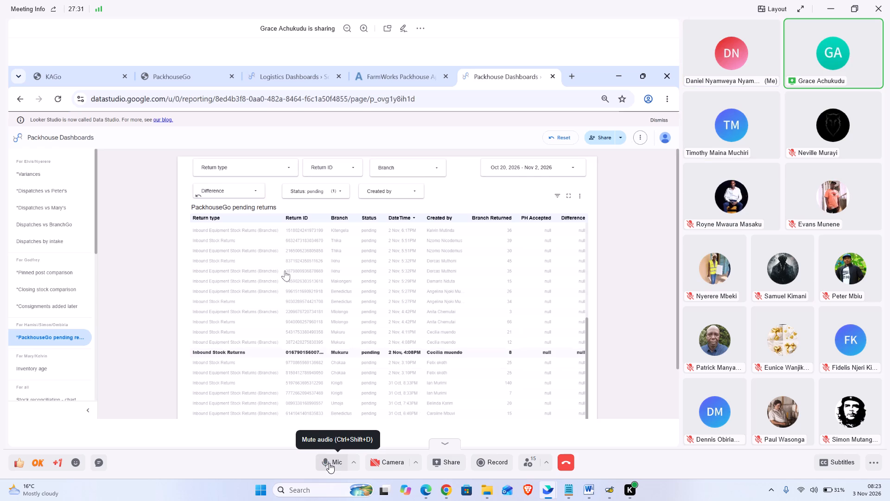
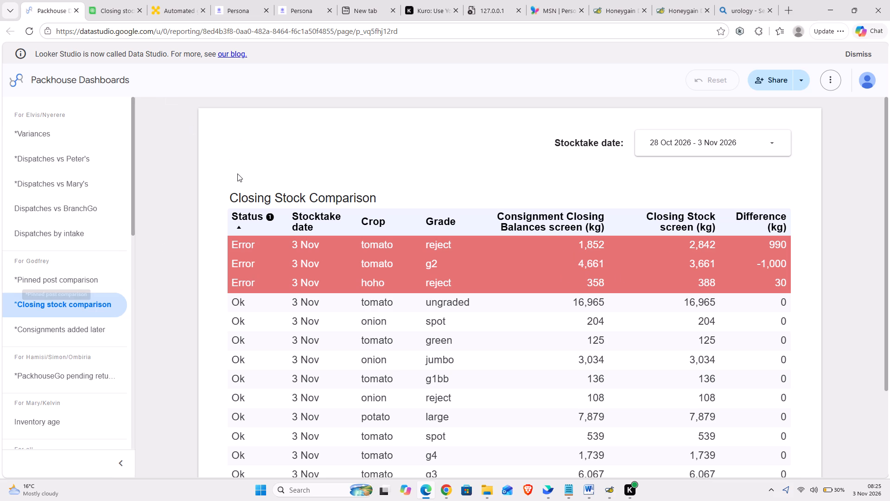
Switch to the packhouse app in Chrome and examine the tomato grade quantities across the 11/3/2026 Consignment Closing Balances.
click(445, 490)
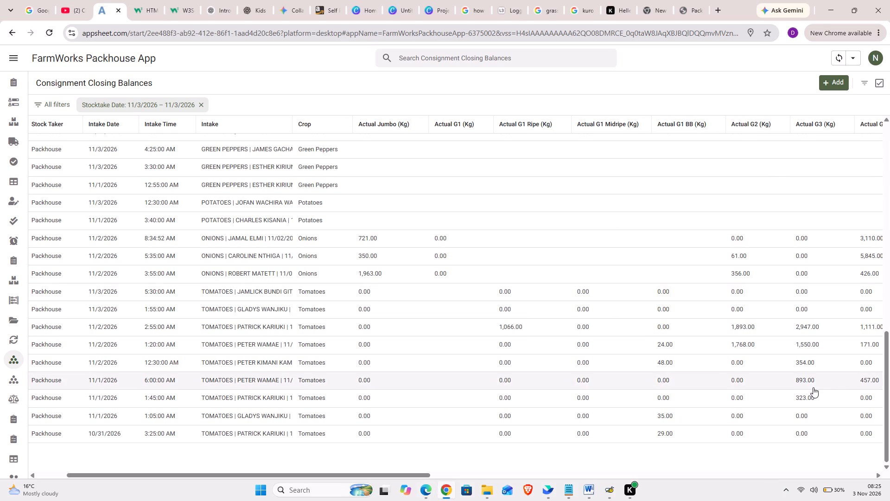
scroll(813, 387, left, 4)
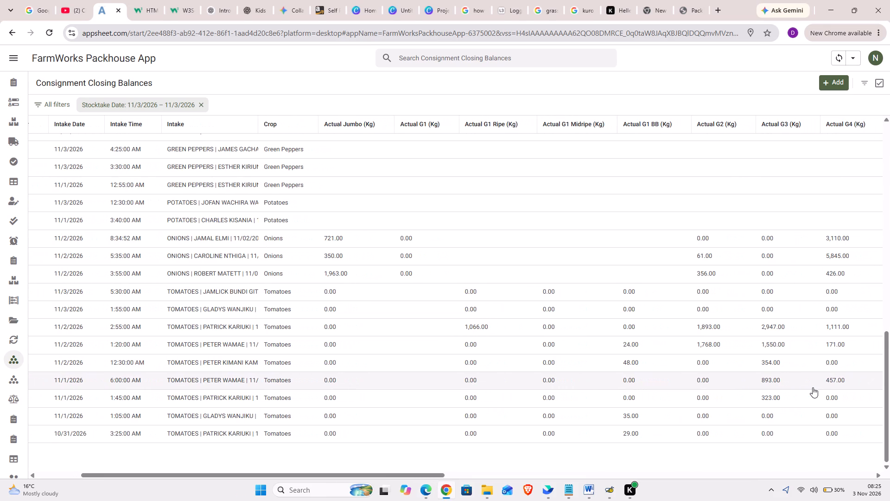
scroll(813, 387, left, 2)
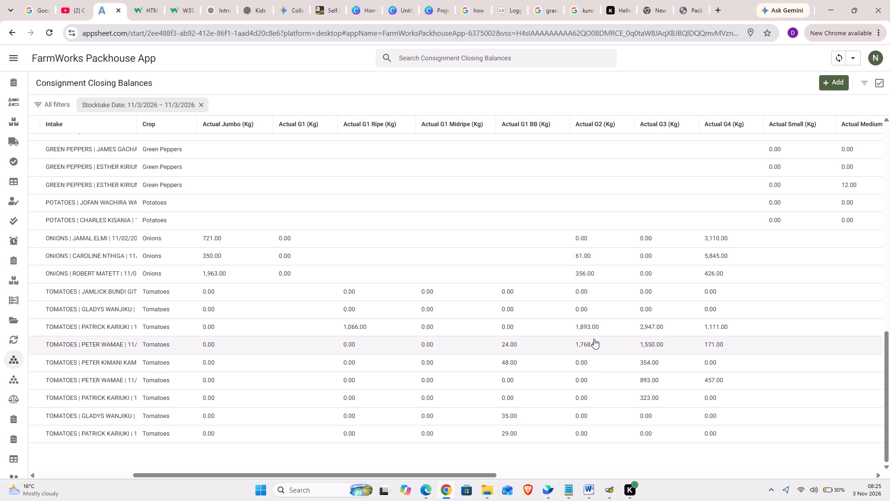
scroll(594, 339, down, 2)
scroll(594, 339, up, 5)
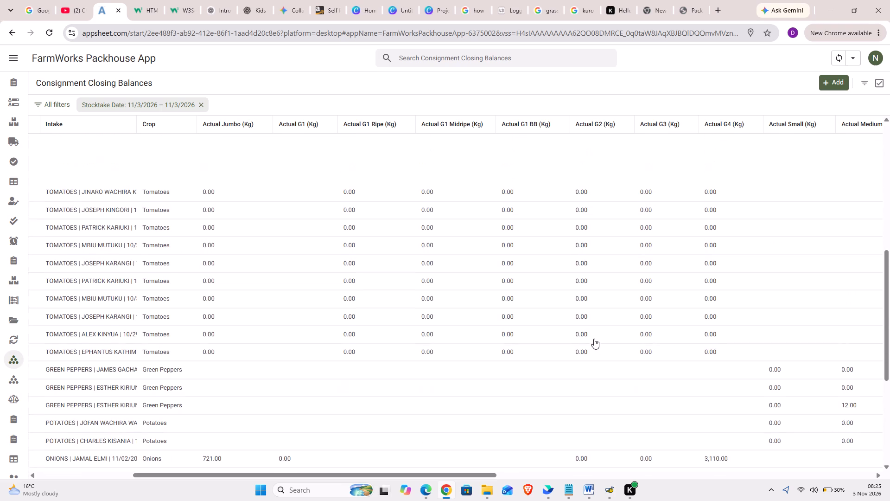
scroll(594, 339, up, 9)
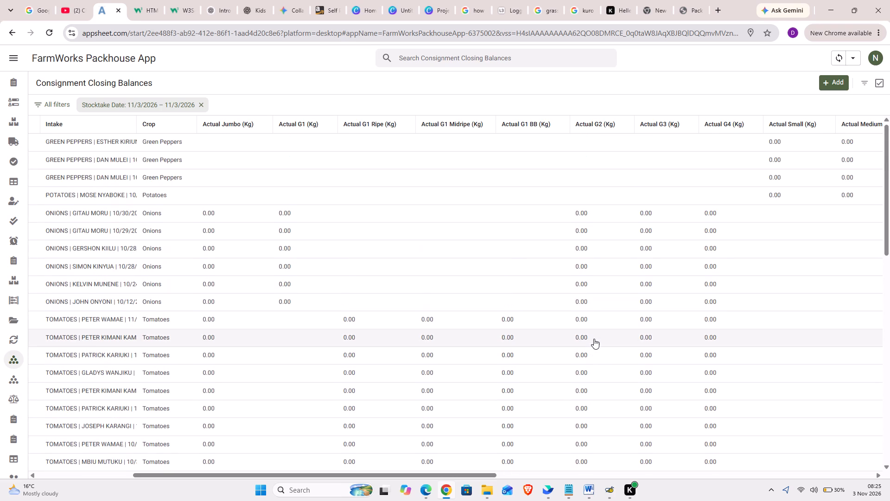
scroll(594, 339, up, 2)
scroll(594, 339, down, 10)
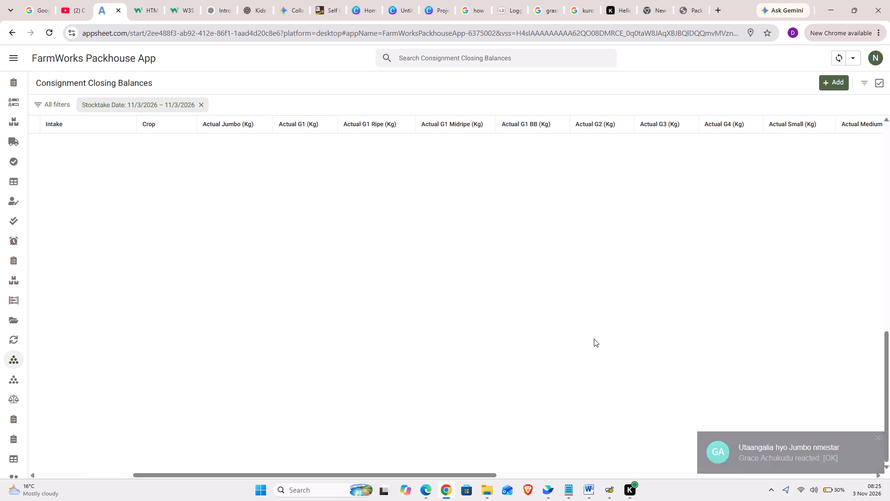
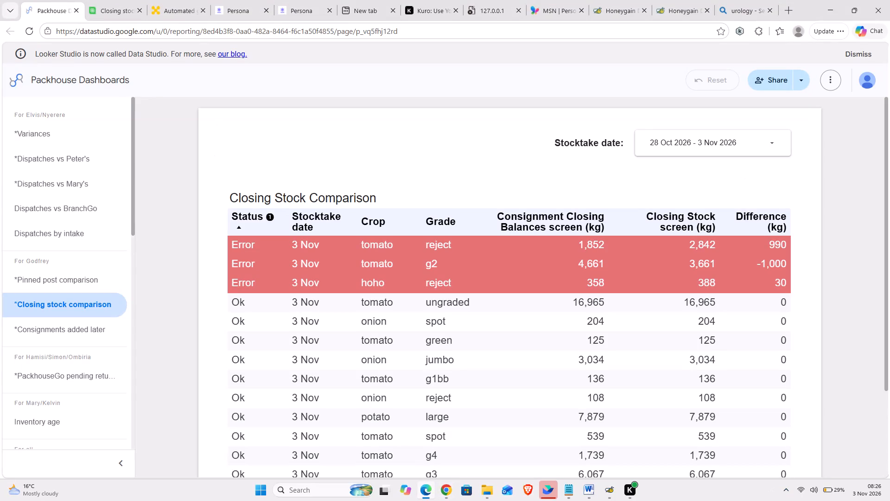
Reload the Closing Stock Comparison report to refresh its figures.
click(30, 30)
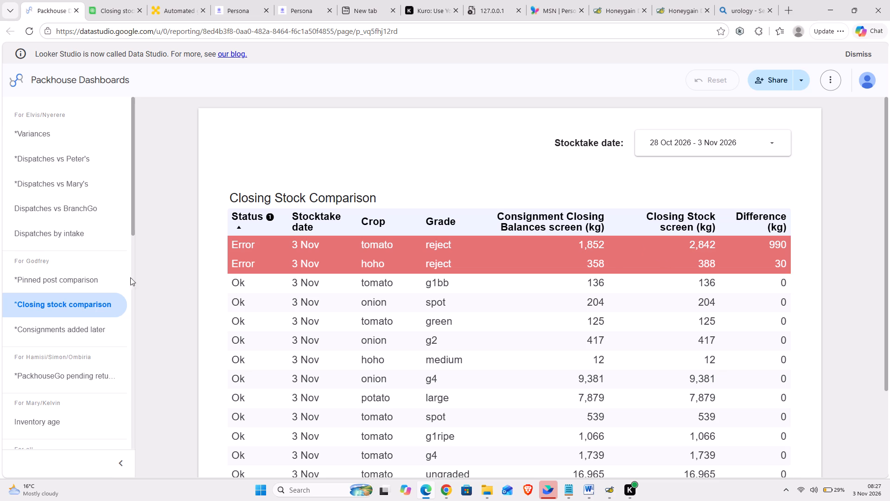
Switch to the packhouse app in Chrome and examine the 11/3/2026 Closing Stock quantities across the crop grades.
click(446, 490)
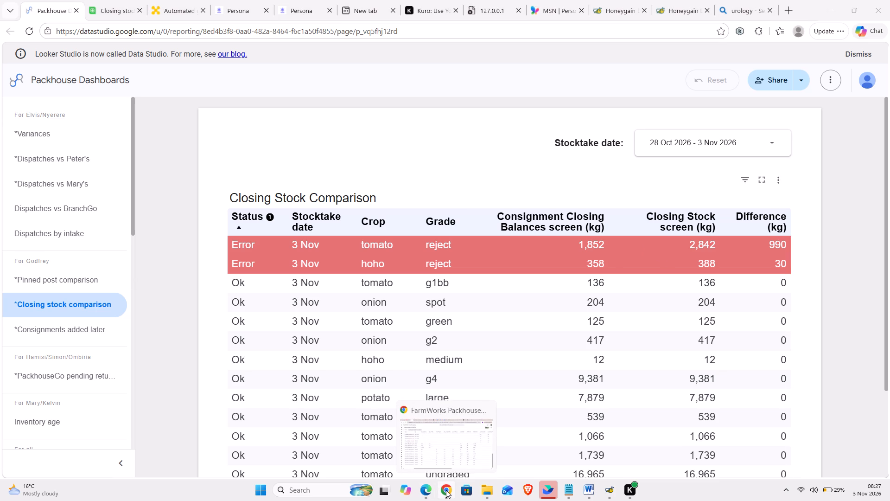
click(446, 490)
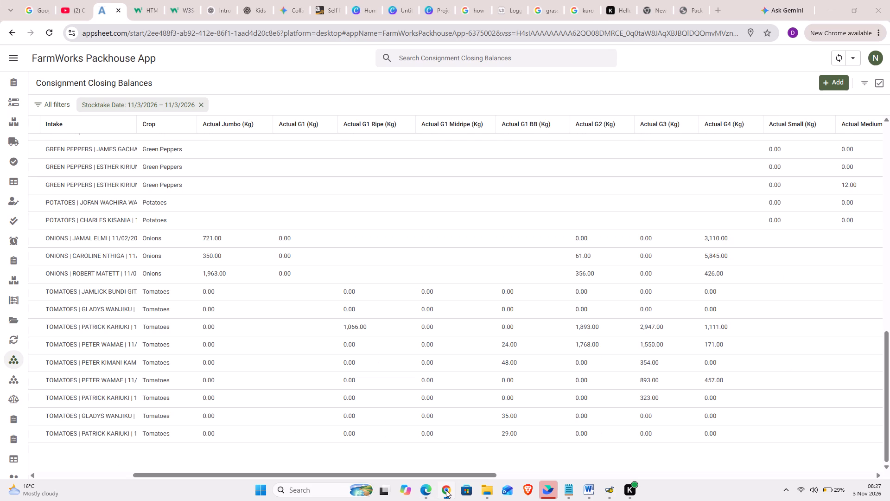
click(10, 240)
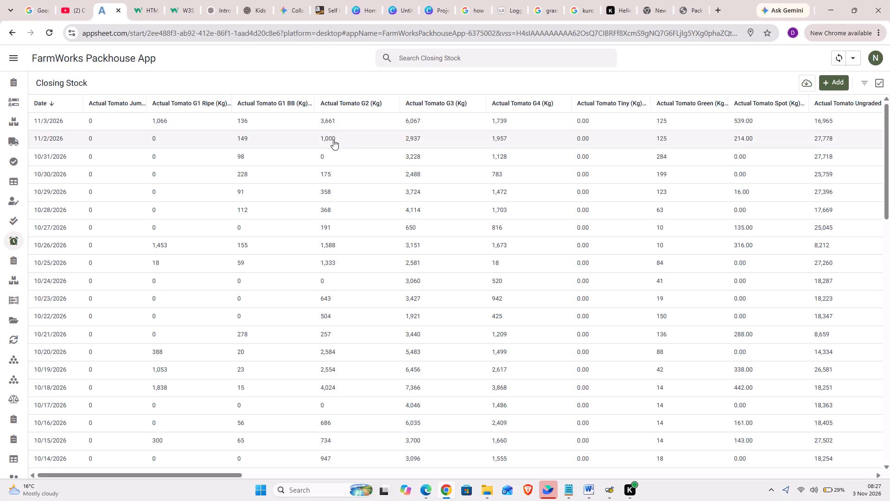
scroll(333, 140, right, 6)
scroll(333, 140, left, 19)
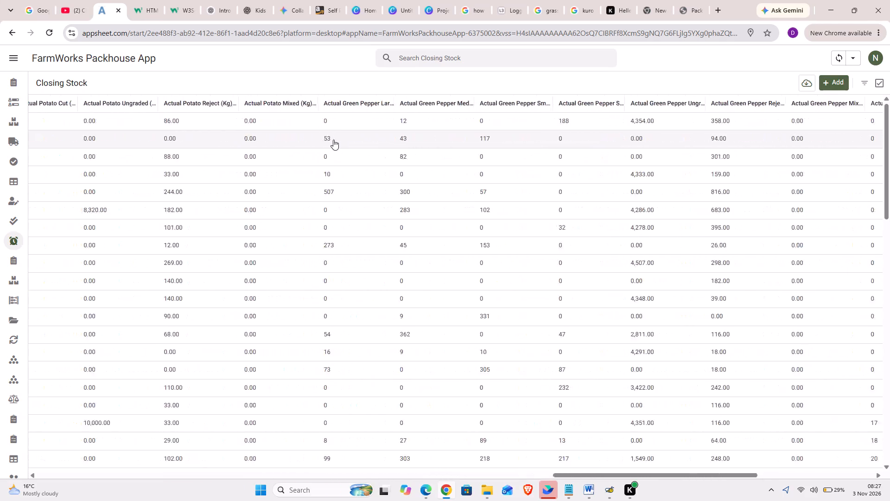
scroll(333, 140, left, 7)
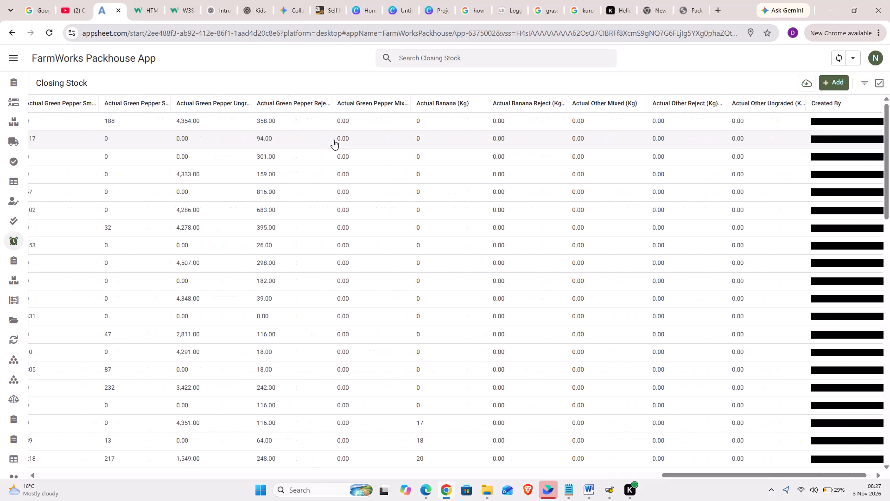
scroll(333, 140, left, 1)
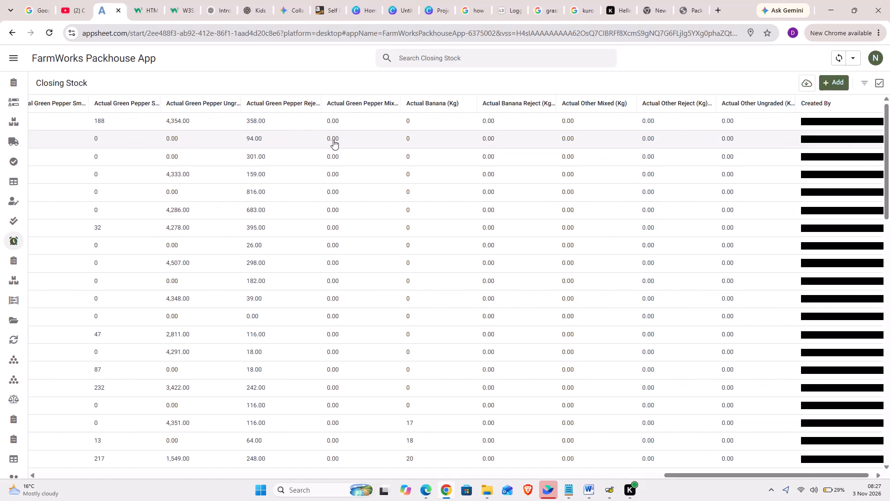
scroll(333, 140, right, 10)
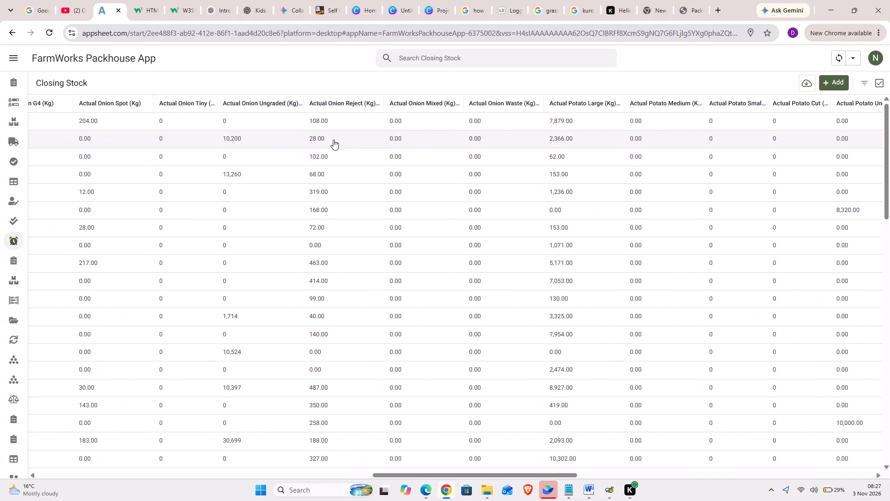
scroll(333, 140, right, 4)
scroll(333, 140, left, 1)
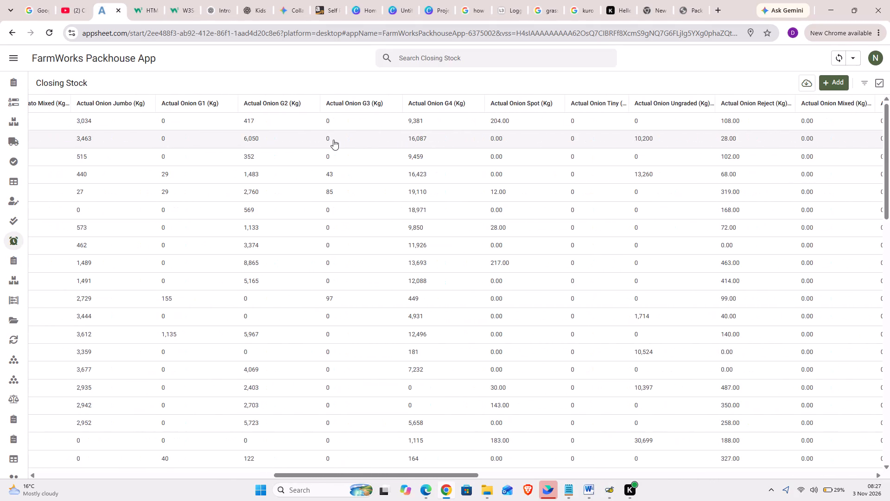
scroll(333, 140, left, 1)
scroll(333, 140, right, 4)
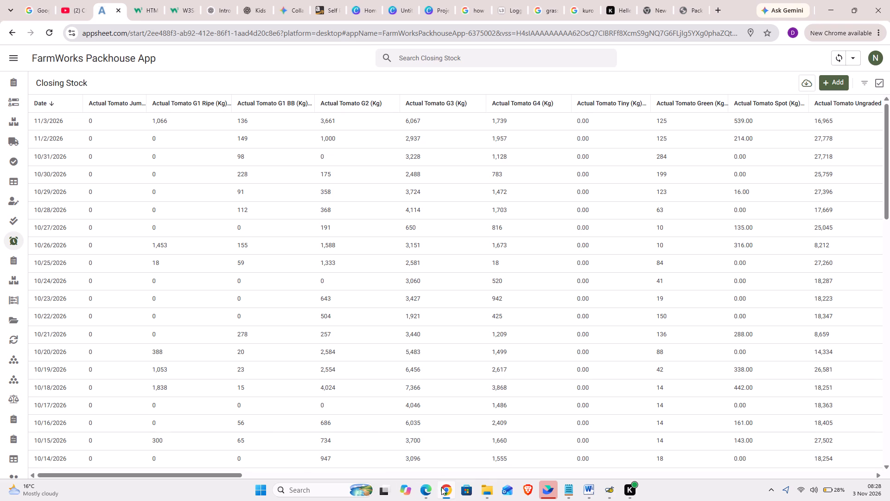
click(449, 496)
click(449, 496)
Open the Consignment Closing Balances and examine the G2 quantities of the 11/3/2026 and 11/2/2026 consignments.
click(13, 360)
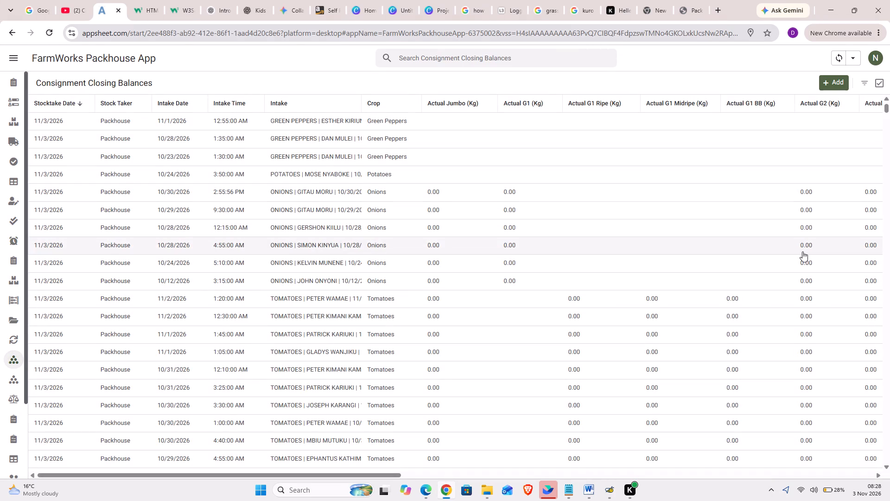
scroll(807, 365, down, 5)
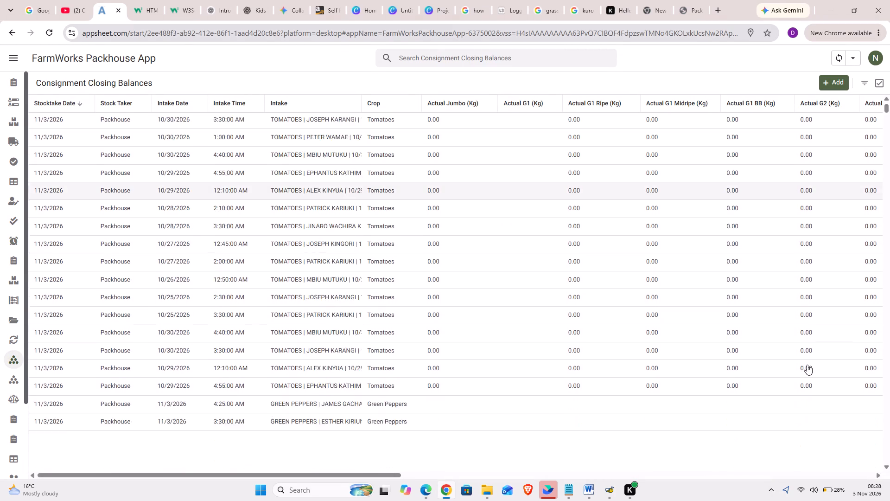
scroll(807, 365, down, 4)
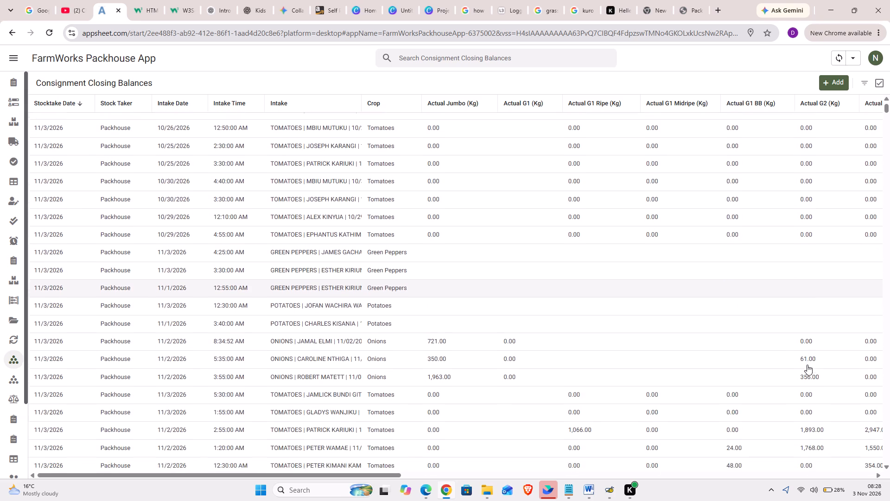
scroll(807, 365, down, 6)
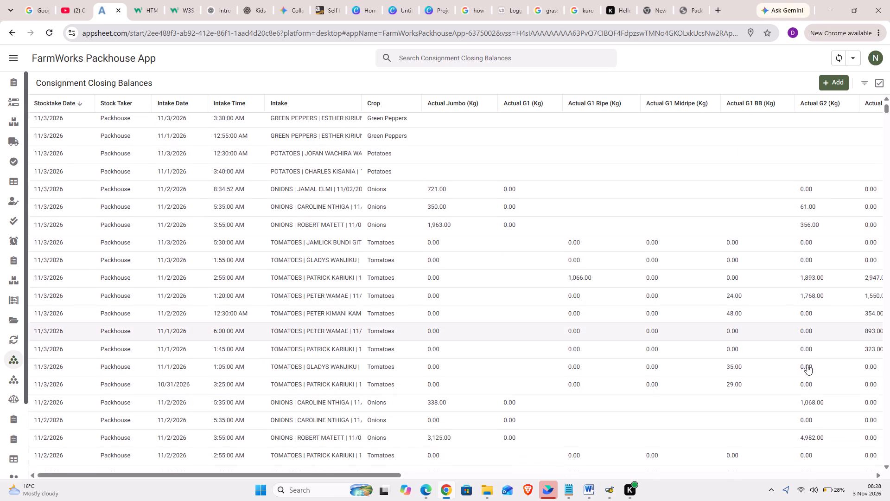
scroll(807, 365, down, 5)
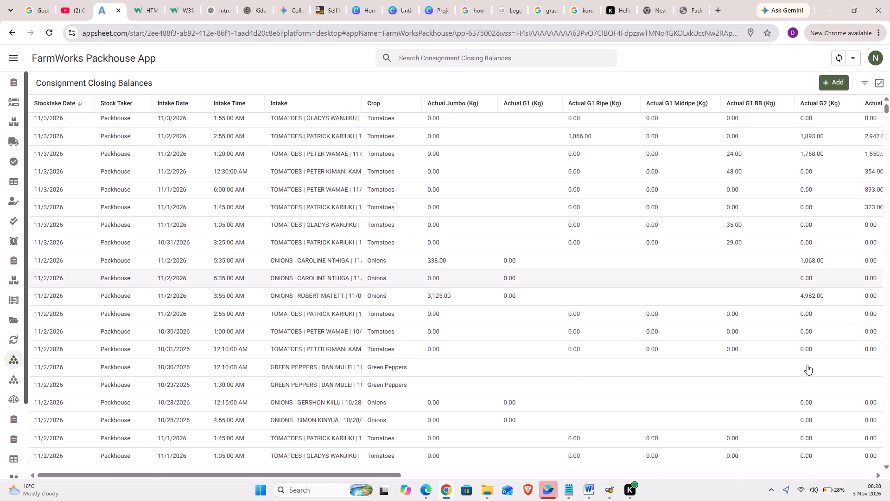
scroll(807, 365, down, 10)
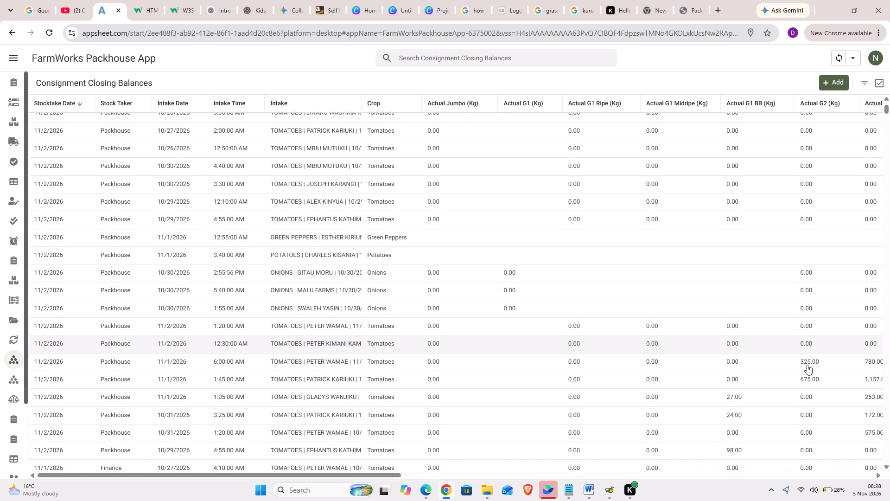
scroll(807, 365, down, 2)
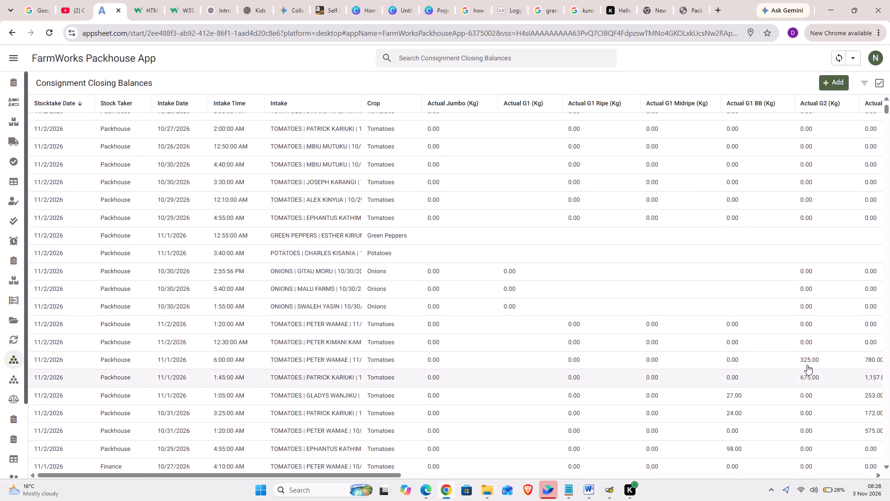
scroll(807, 365, down, 1)
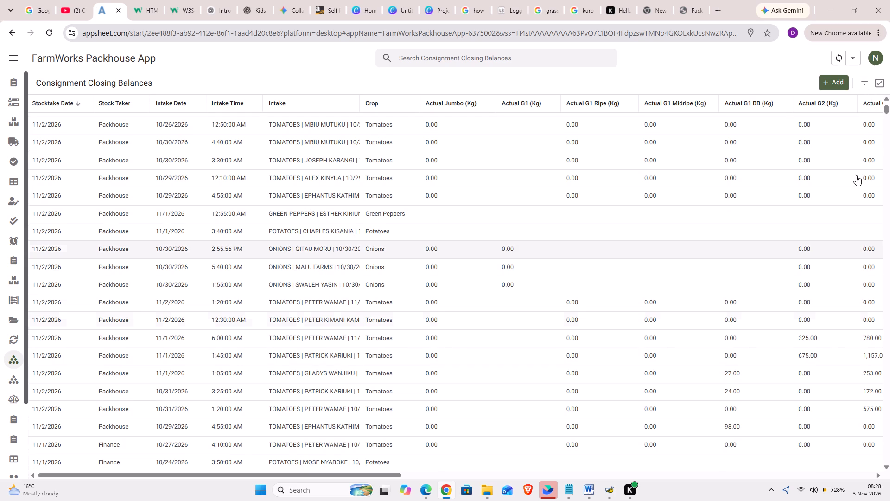
Filter the Consignment Closing Balances by crop to Tomatoes.
click(864, 83)
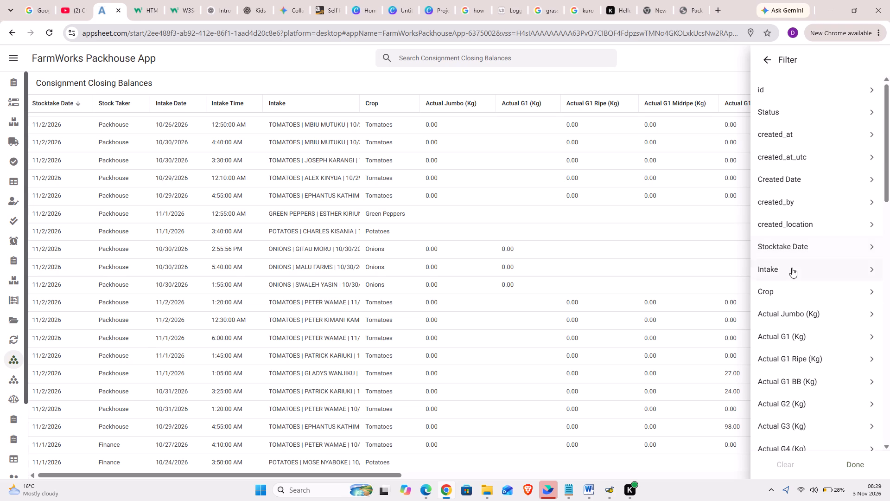
click(779, 290)
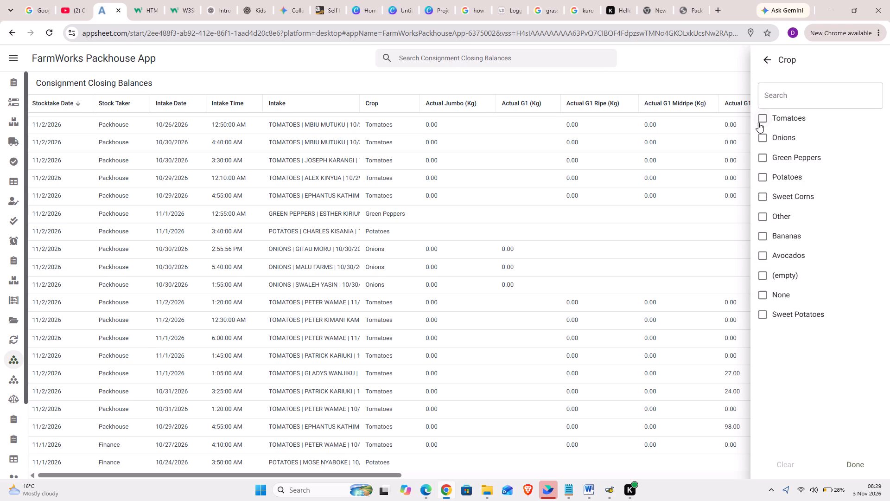
click(758, 121)
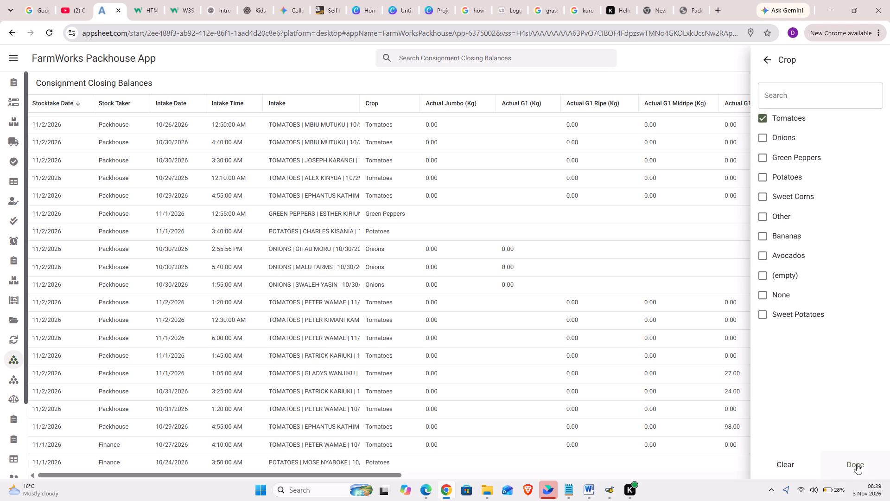
click(857, 464)
click(857, 464)
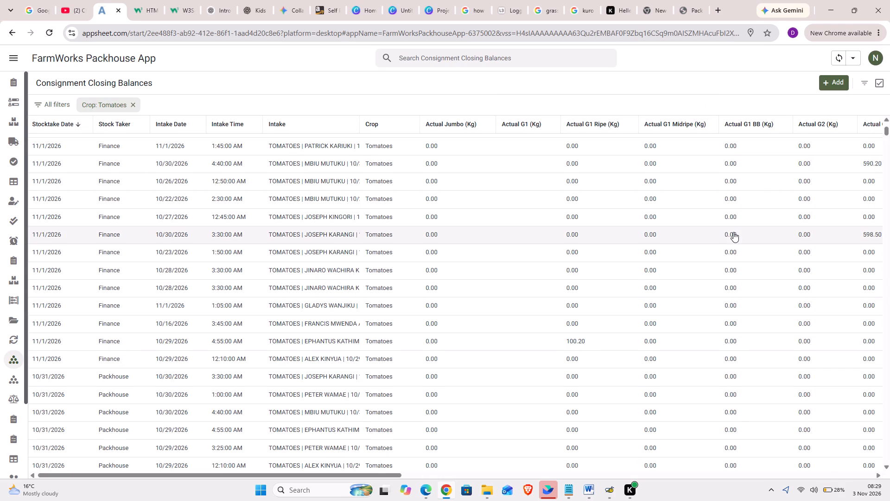
Examine the grade, reject and total quantities of the tomato consignments for the 11/3/2026 and 11/2/2026 stocktakes.
scroll(793, 207, up, 13)
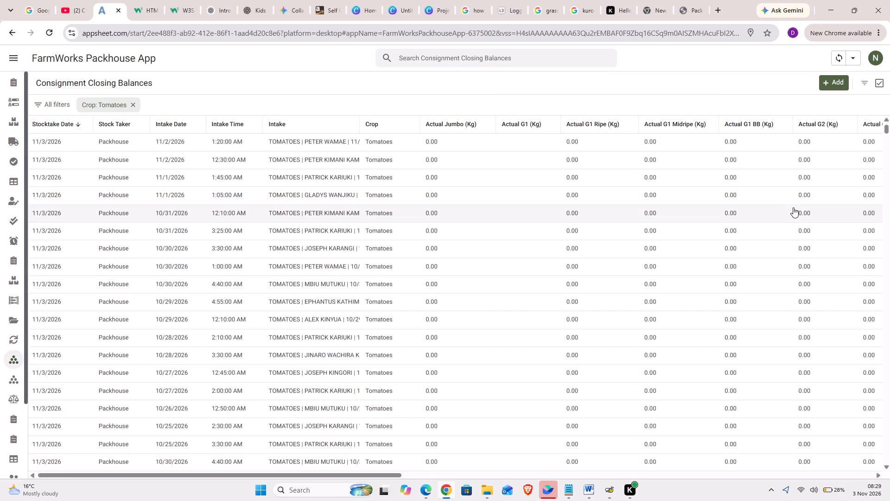
scroll(816, 325, down, 5)
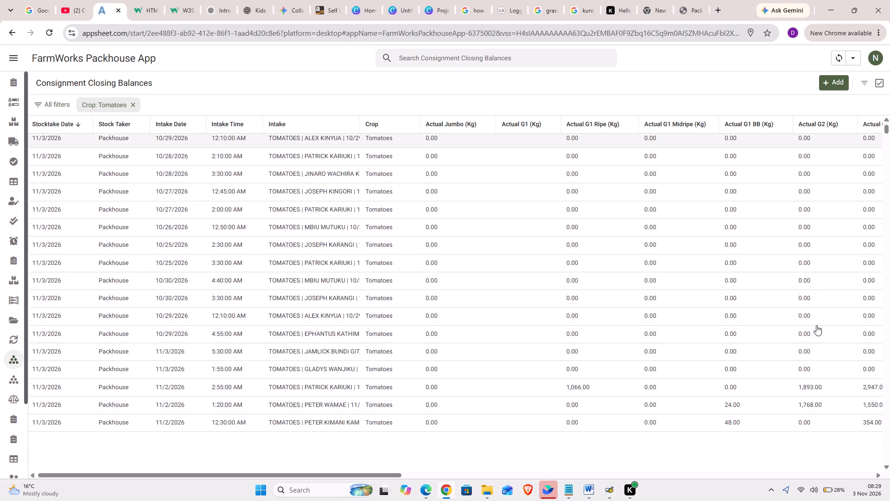
scroll(816, 325, down, 7)
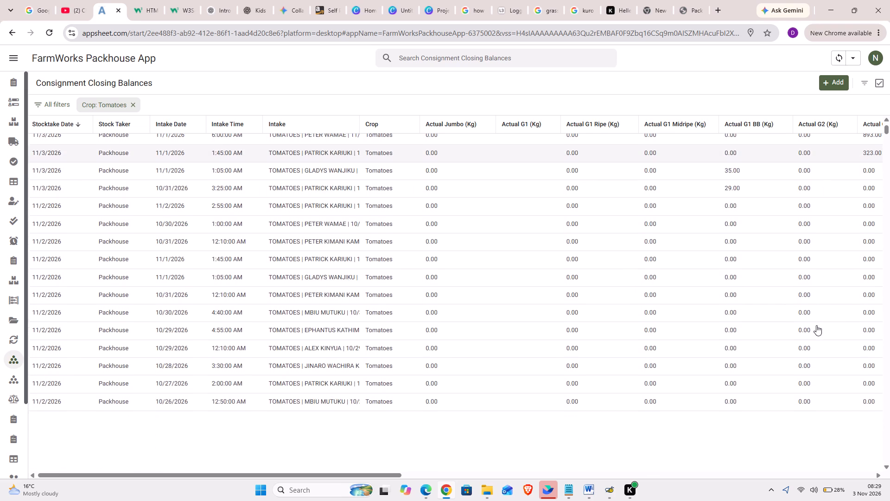
scroll(816, 325, down, 4)
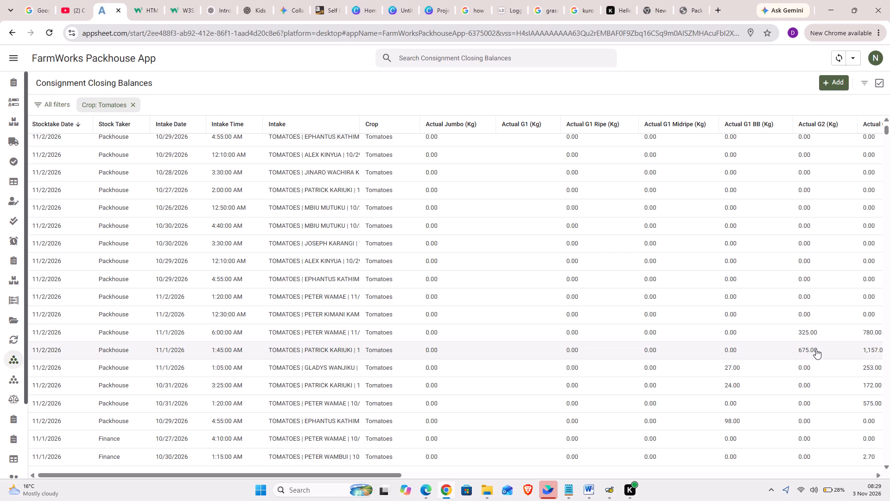
scroll(816, 349, left, 11)
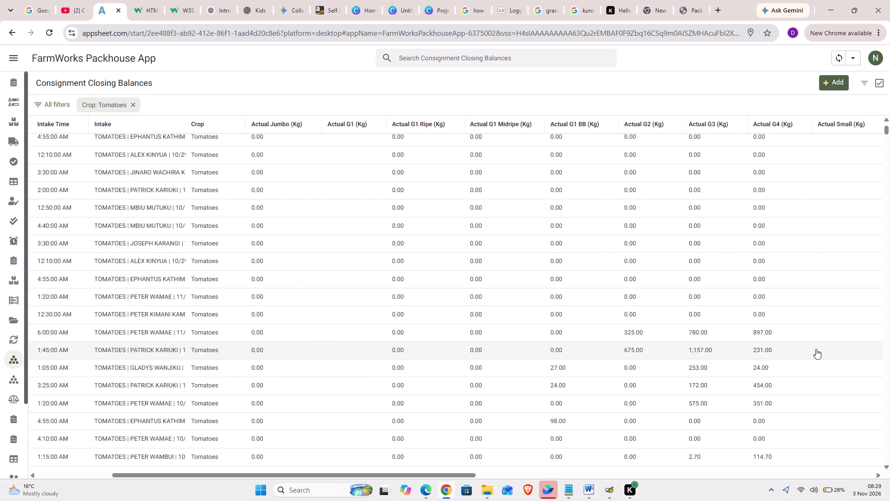
scroll(816, 349, left, 2)
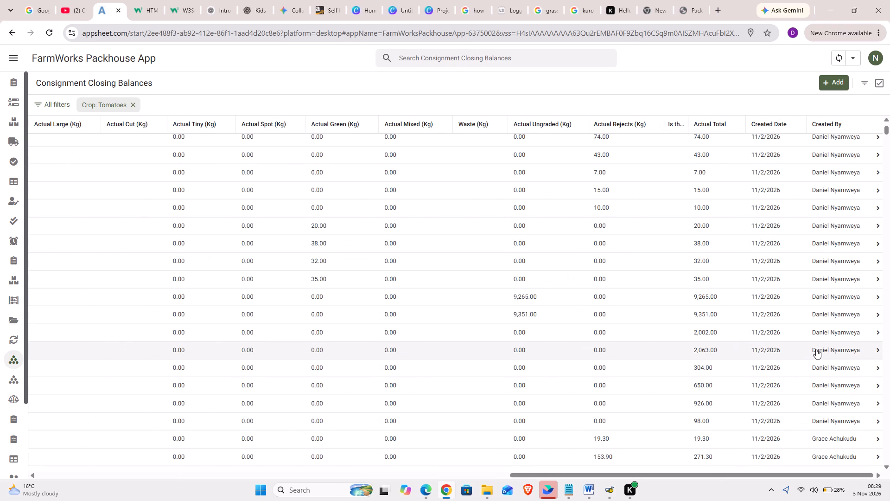
scroll(816, 349, right, 15)
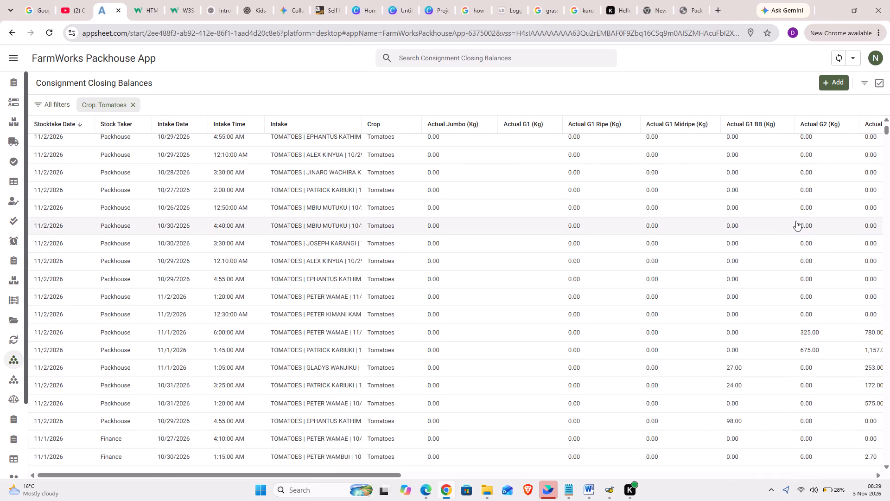
scroll(796, 221, up, 8)
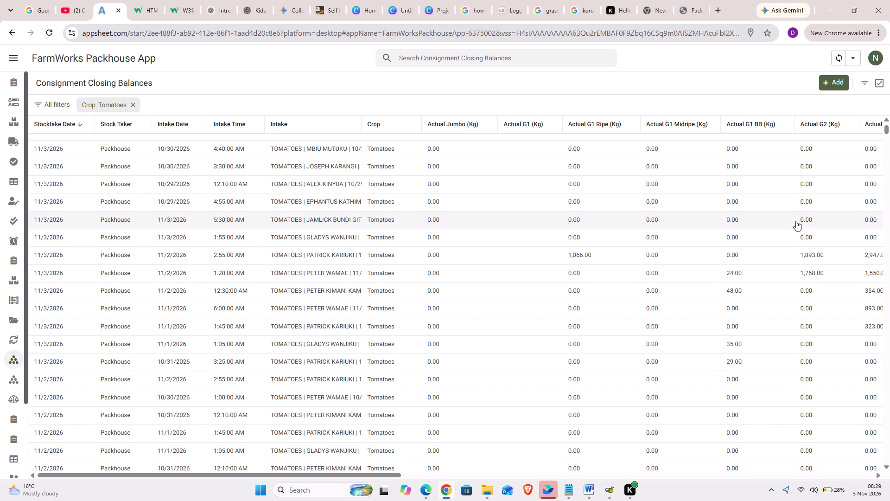
scroll(796, 221, up, 2)
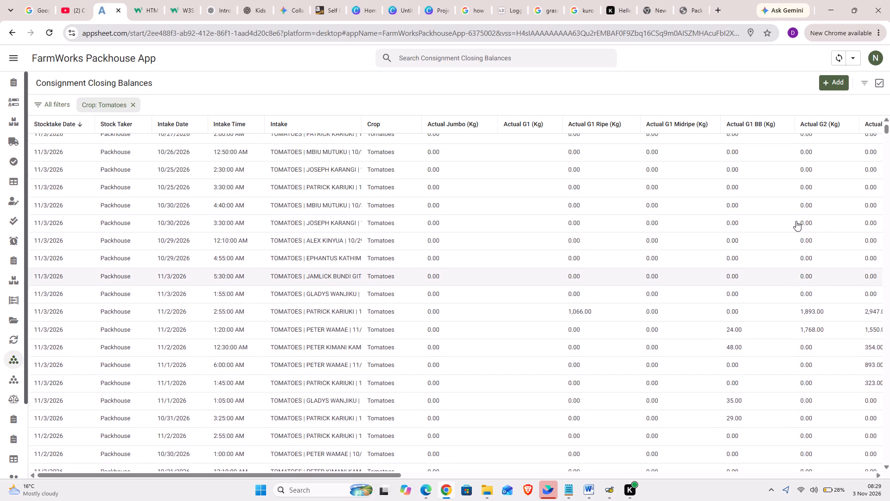
scroll(796, 221, up, 8)
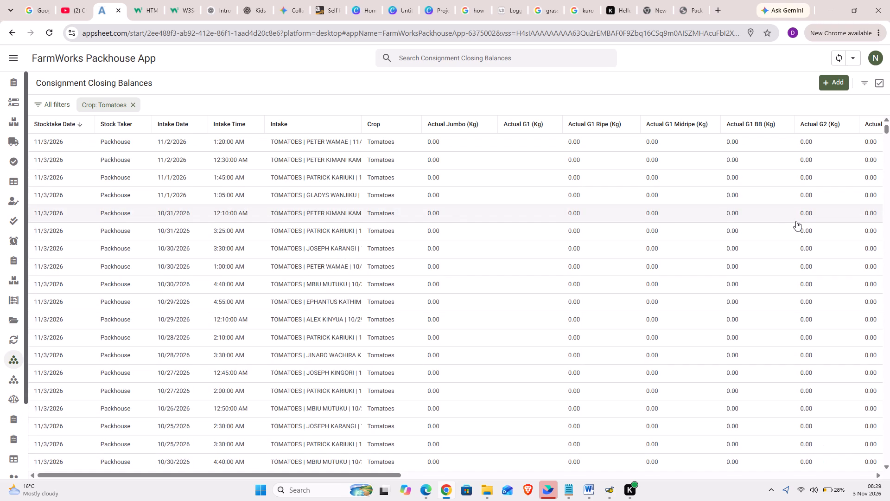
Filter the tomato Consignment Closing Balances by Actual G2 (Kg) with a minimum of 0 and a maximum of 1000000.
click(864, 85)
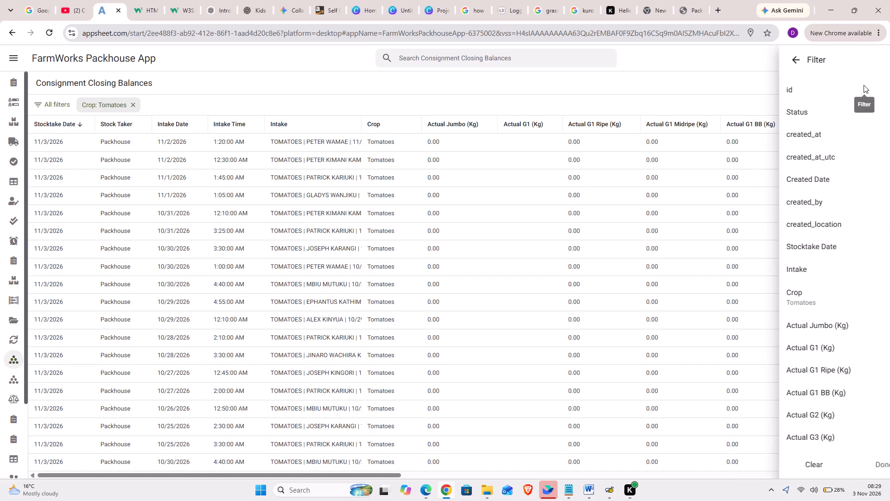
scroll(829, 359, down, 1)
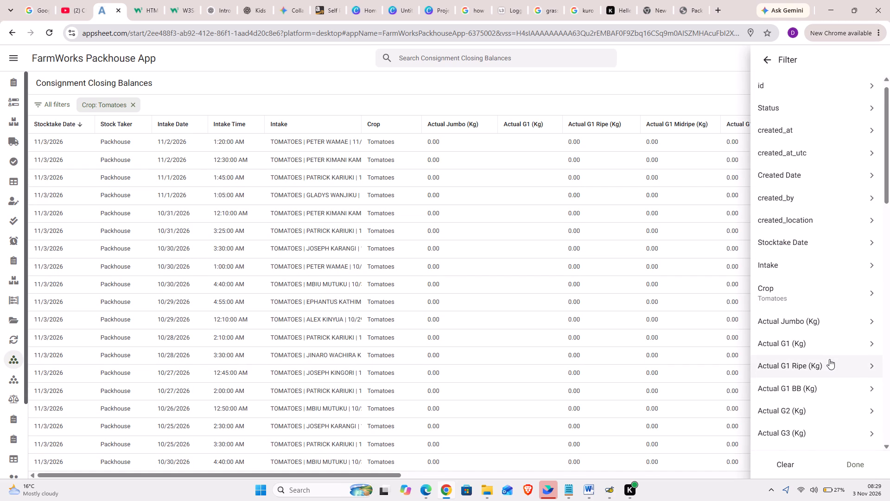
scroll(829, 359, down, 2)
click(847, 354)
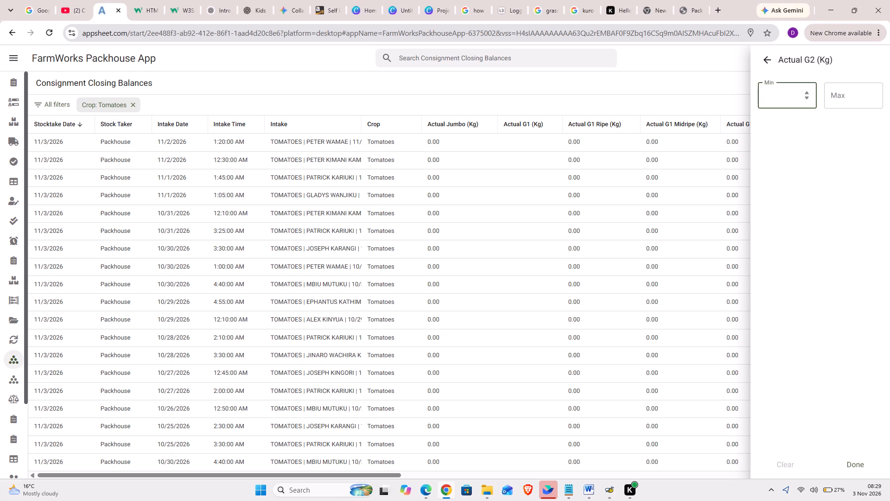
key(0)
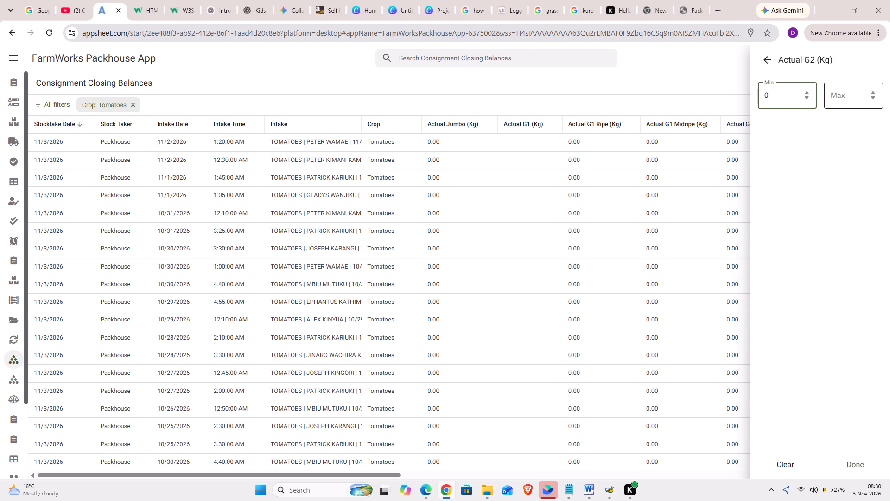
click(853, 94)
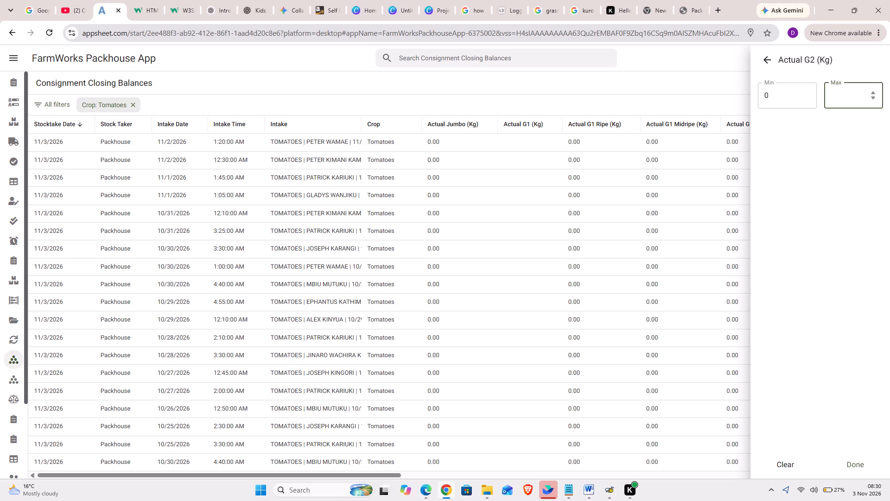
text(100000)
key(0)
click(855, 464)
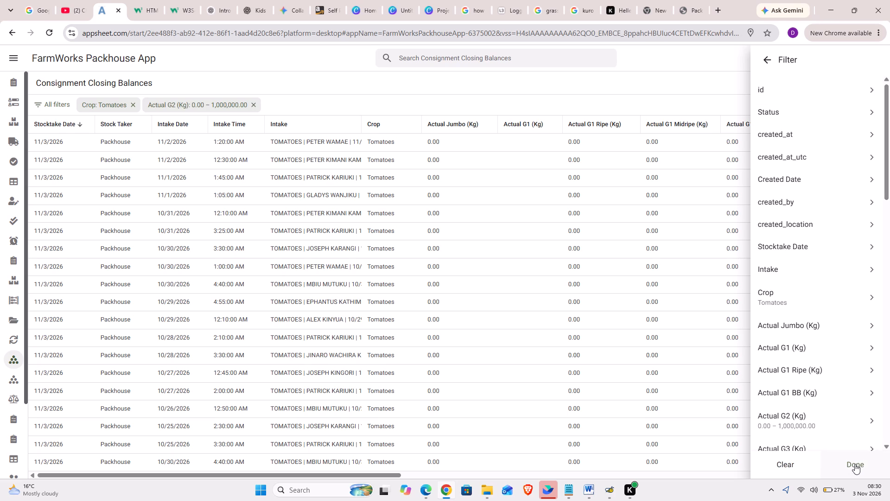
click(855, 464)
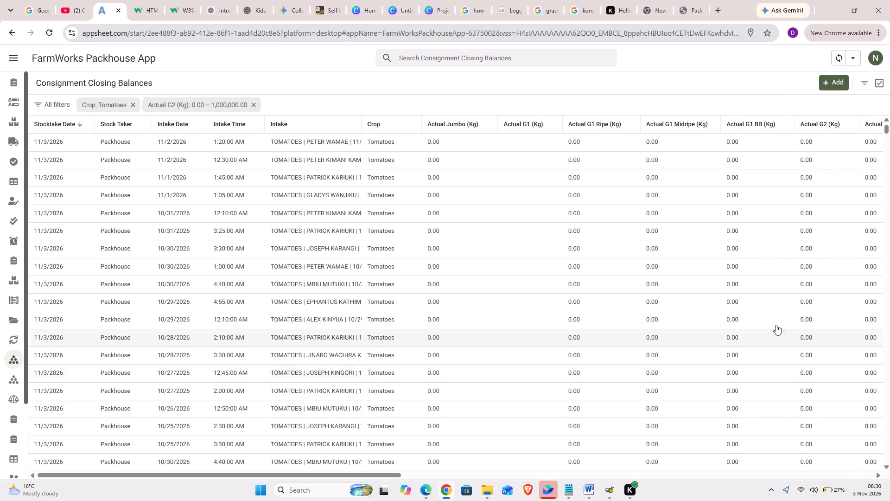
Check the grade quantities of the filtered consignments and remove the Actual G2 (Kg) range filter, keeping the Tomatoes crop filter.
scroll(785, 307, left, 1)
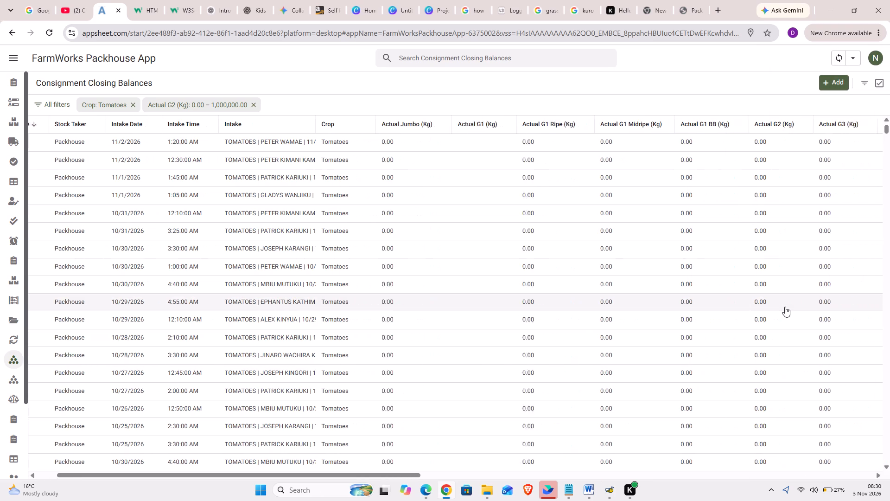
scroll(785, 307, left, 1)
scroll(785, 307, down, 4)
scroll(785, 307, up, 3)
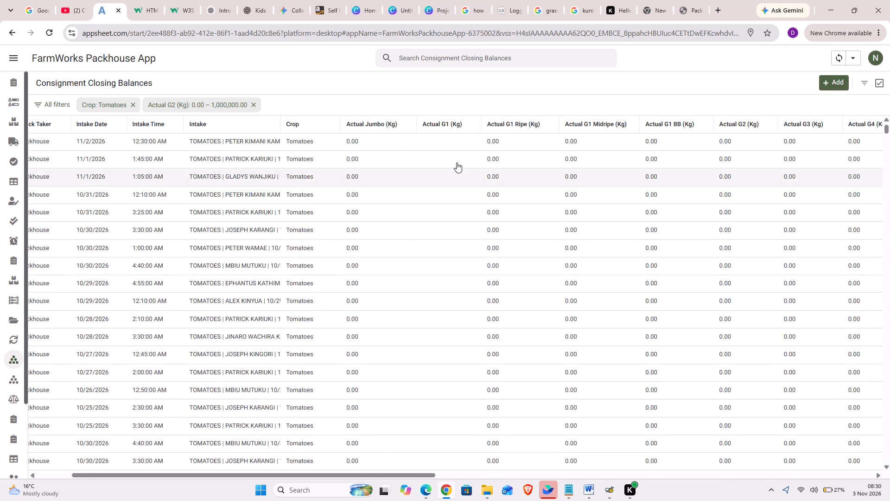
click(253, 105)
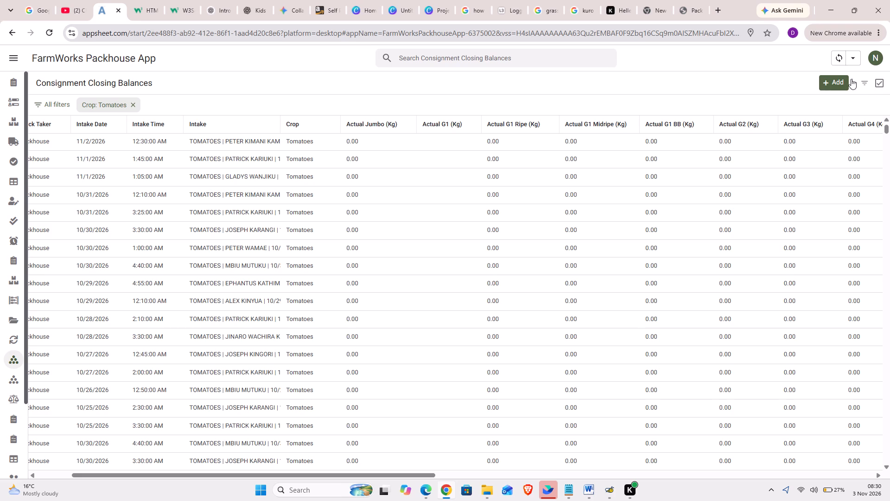
Look through the available filter fields of the Consignment Closing Balances for another way to narrow the tomato consignments.
click(863, 83)
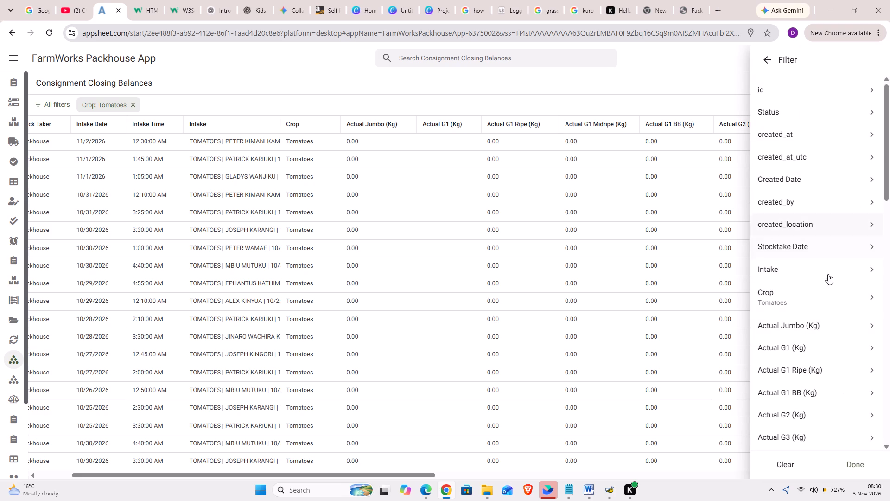
scroll(817, 347, down, 5)
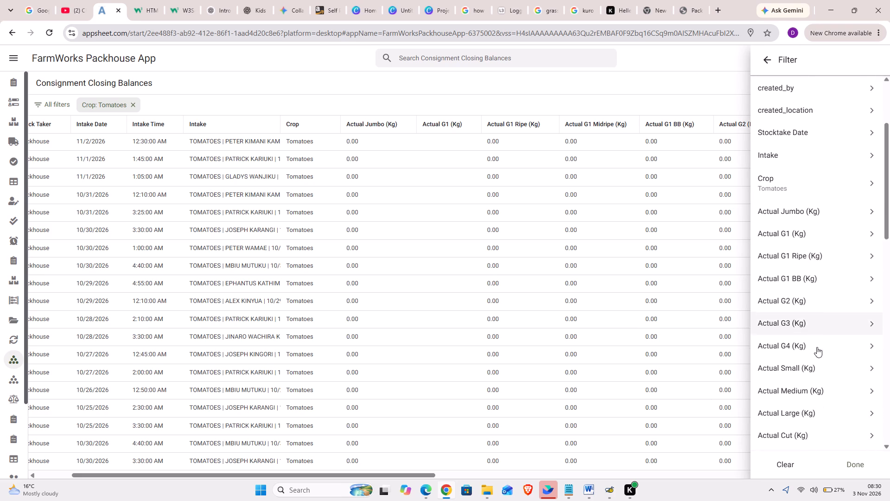
scroll(817, 347, down, 4)
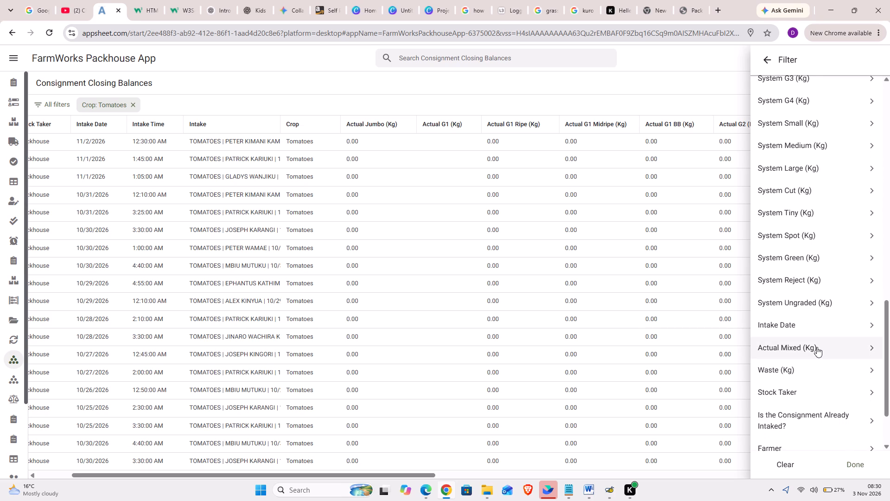
scroll(817, 347, down, 4)
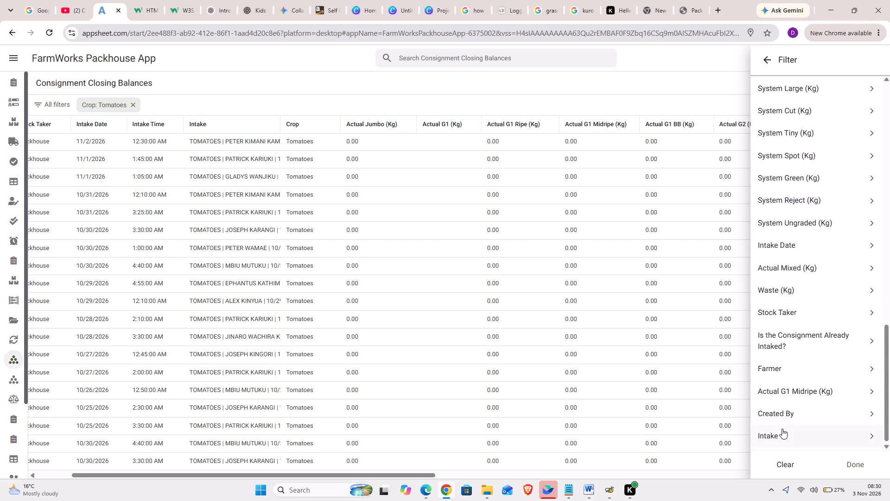
scroll(807, 249, up, 10)
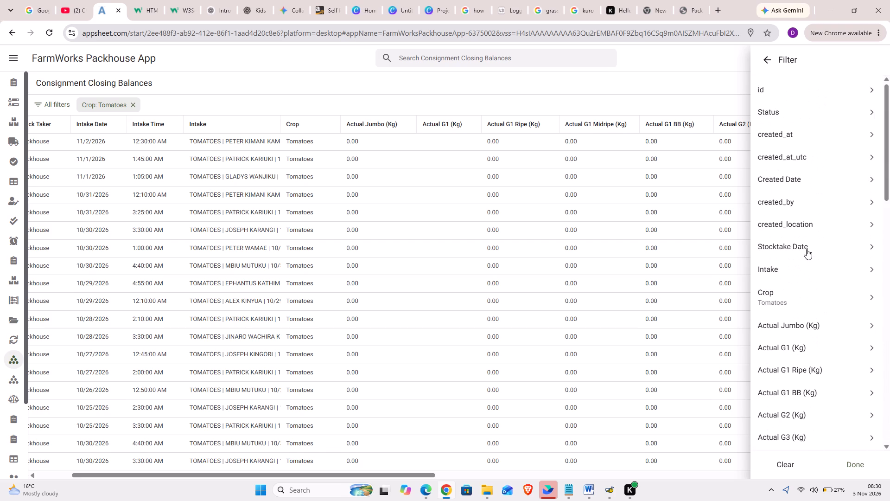
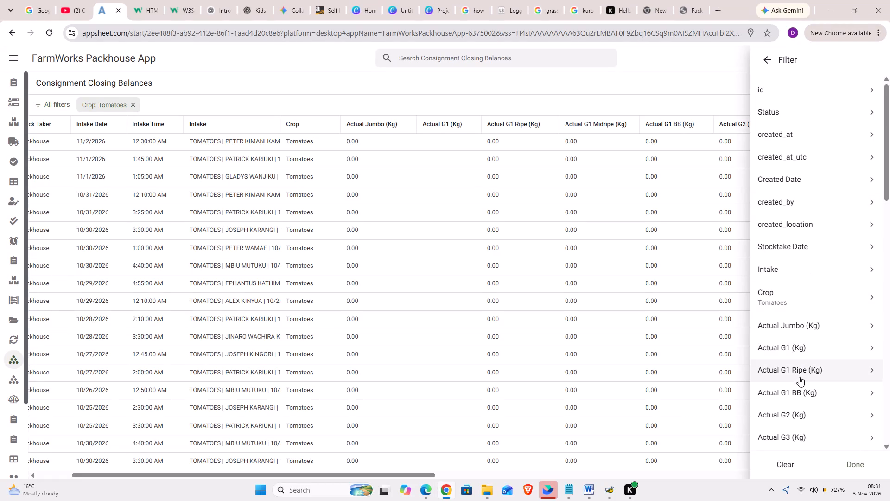
Filter the tomato Consignment Closing Balances by Stocktake Date with both start and end set to 11/3/2026.
click(805, 252)
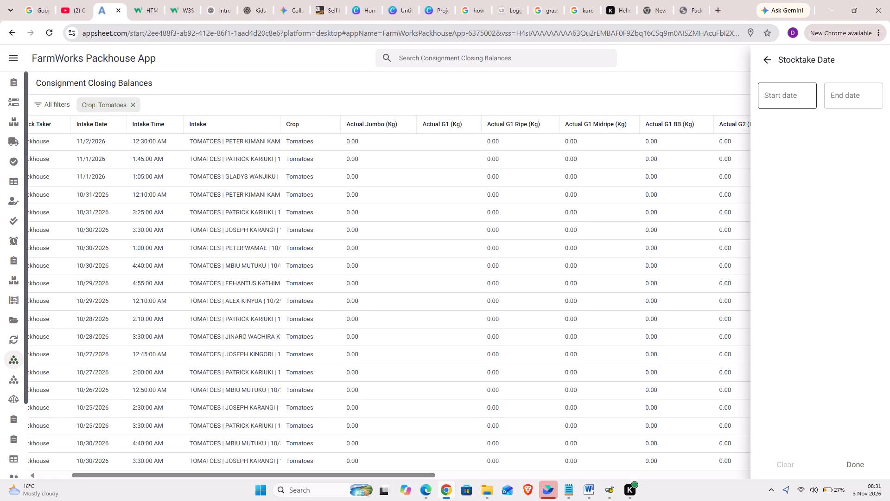
click(773, 103)
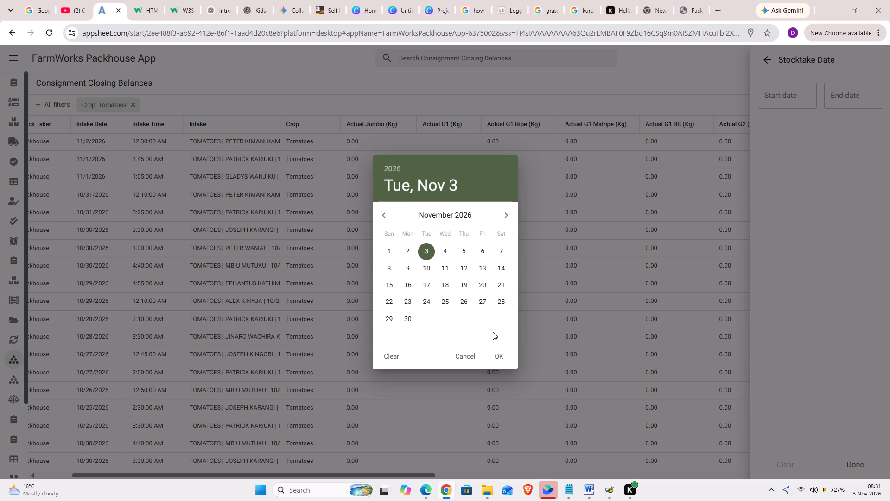
click(499, 353)
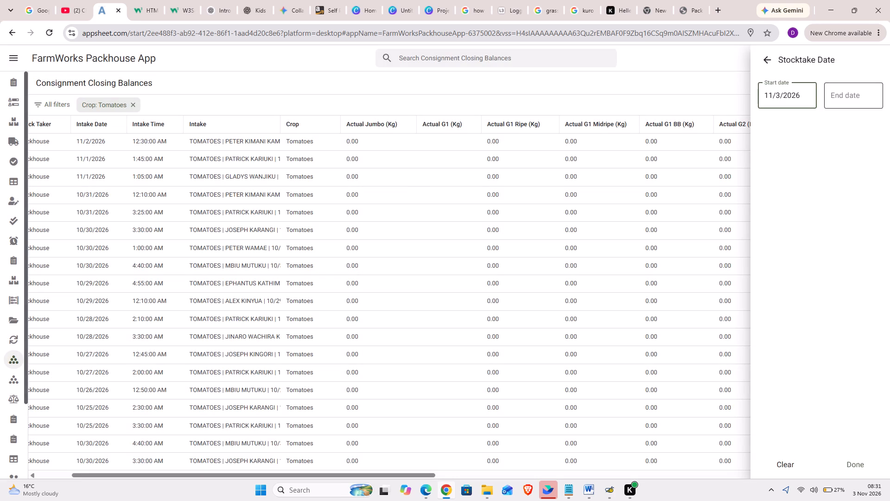
click(853, 102)
key(Return)
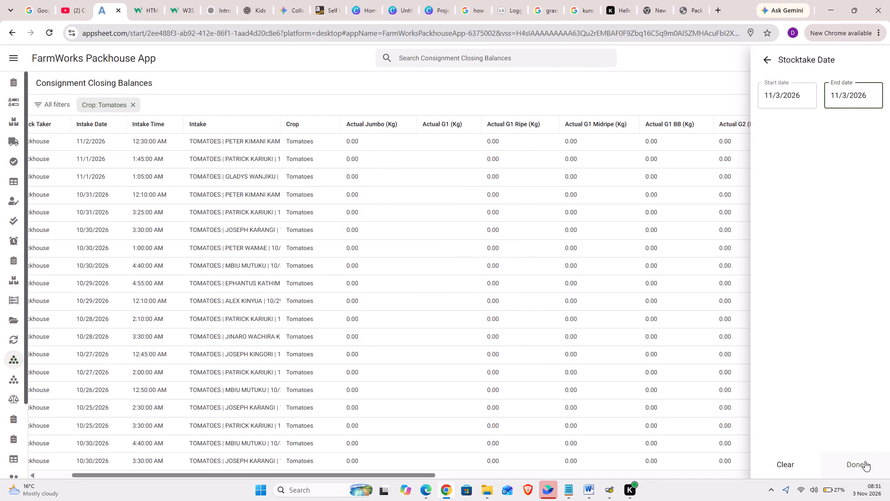
click(859, 462)
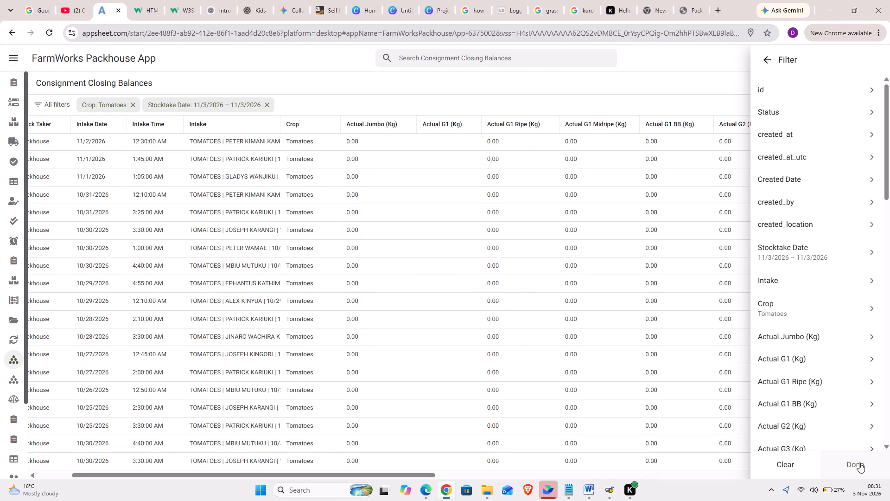
click(859, 462)
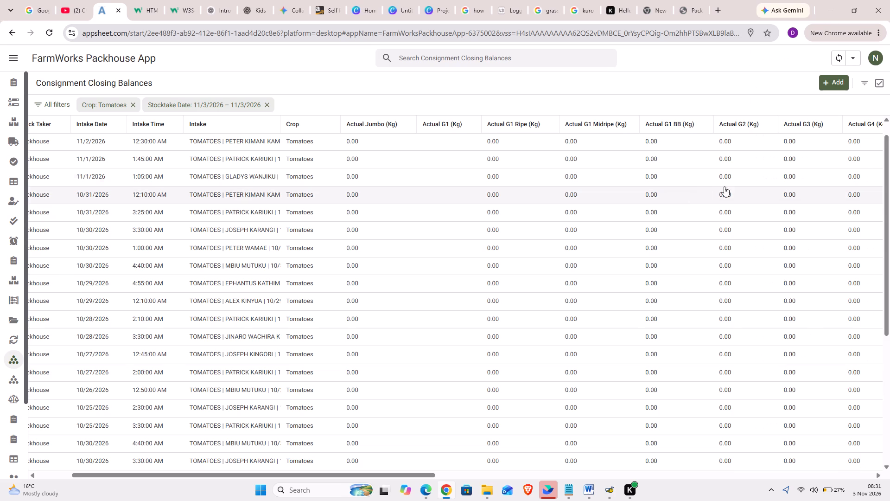
Check the 11/3/2026 tomato consignments and filter them further by Actual G2 (Kg) with a minimum of 1 and a maximum of 5000.
scroll(732, 329, down, 4)
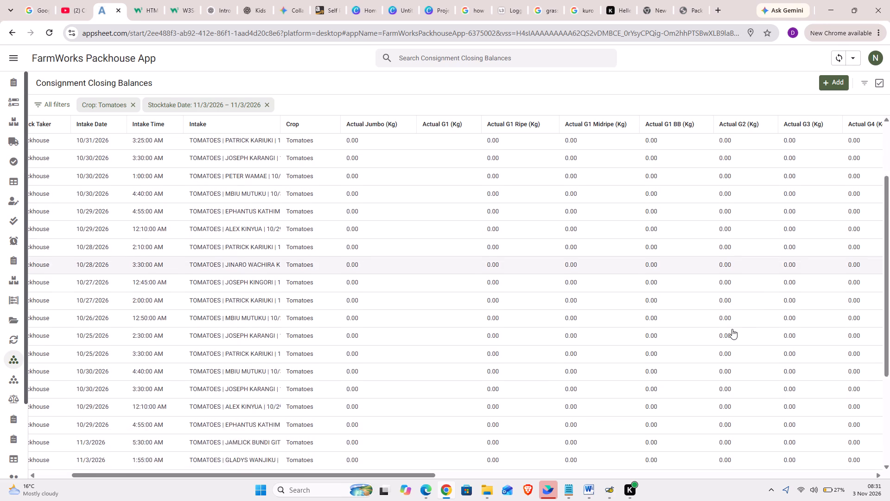
scroll(732, 329, down, 5)
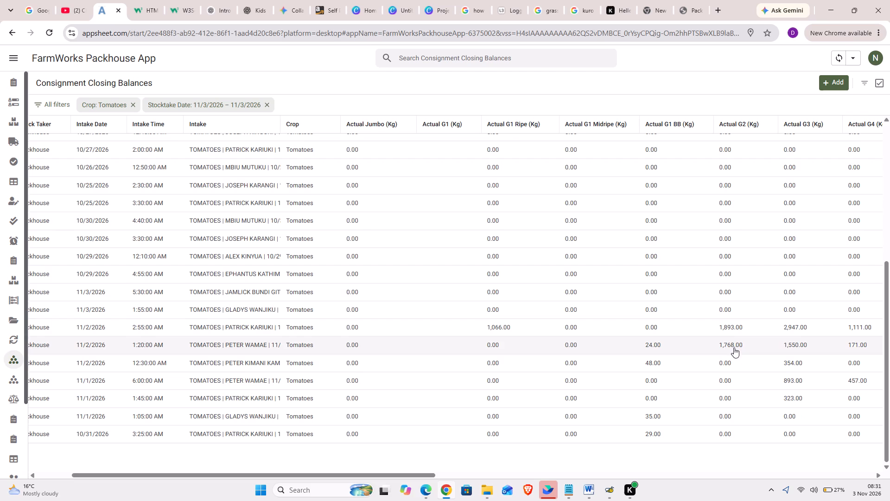
click(863, 79)
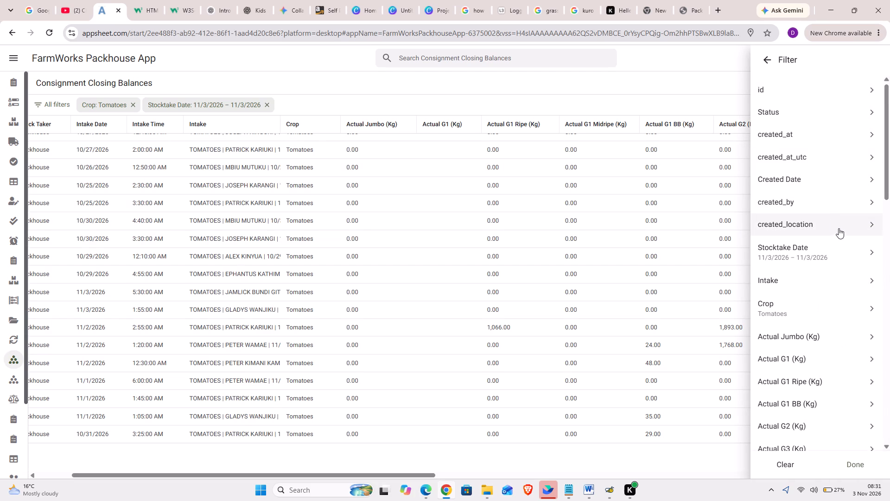
scroll(840, 231, down, 5)
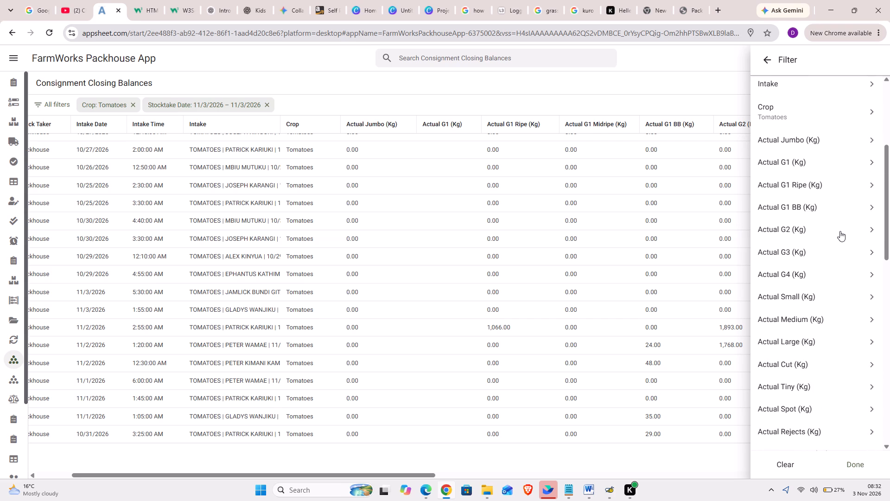
scroll(840, 231, down, 2)
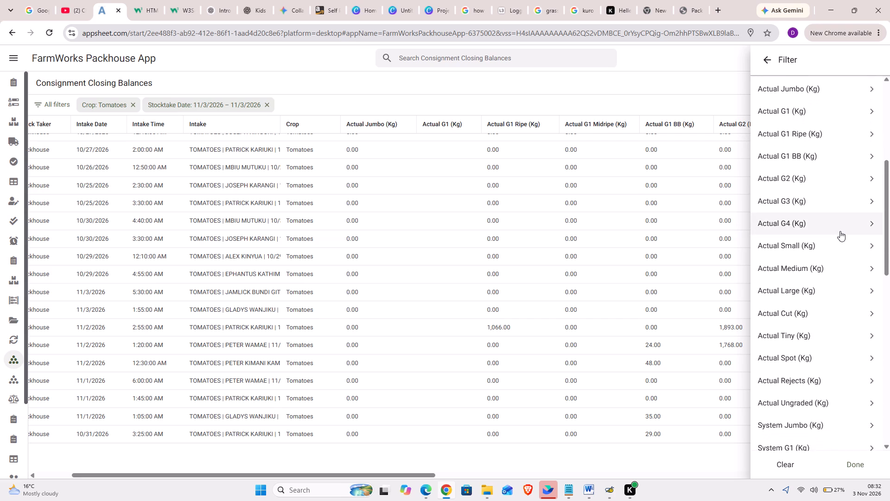
scroll(840, 231, down, 1)
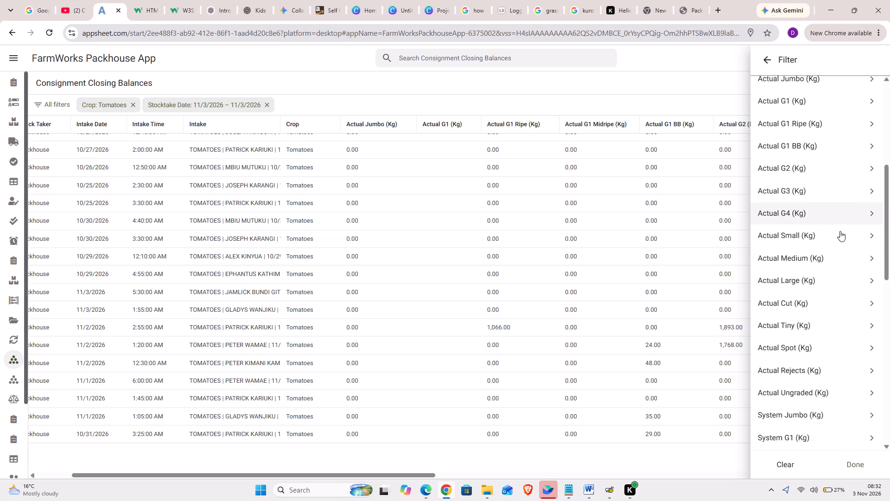
scroll(840, 231, down, 2)
scroll(840, 231, up, 1)
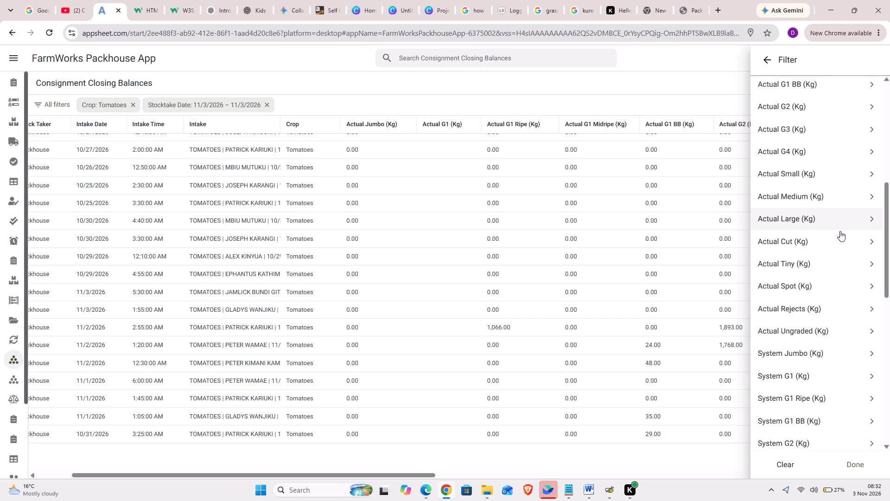
scroll(840, 231, up, 3)
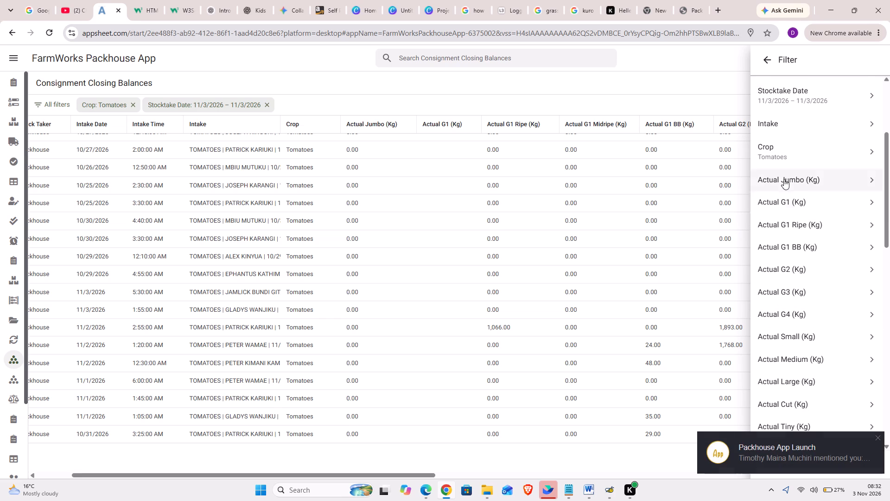
click(799, 268)
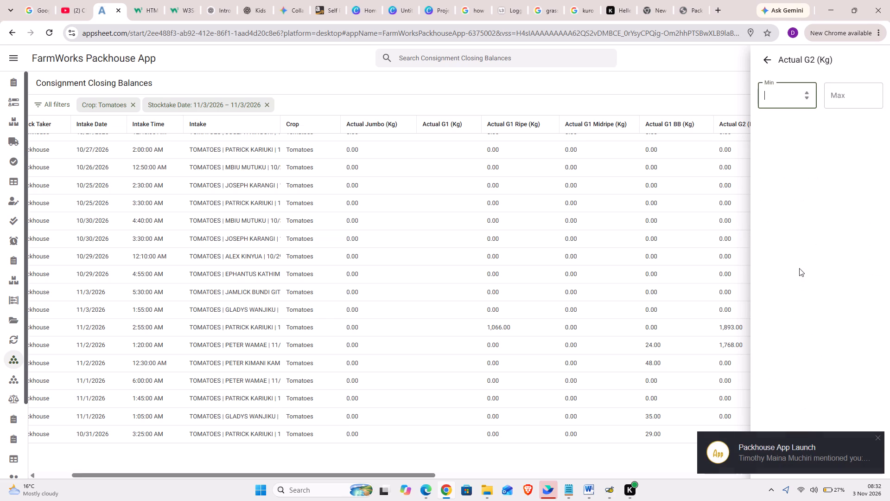
click(777, 95)
key(1)
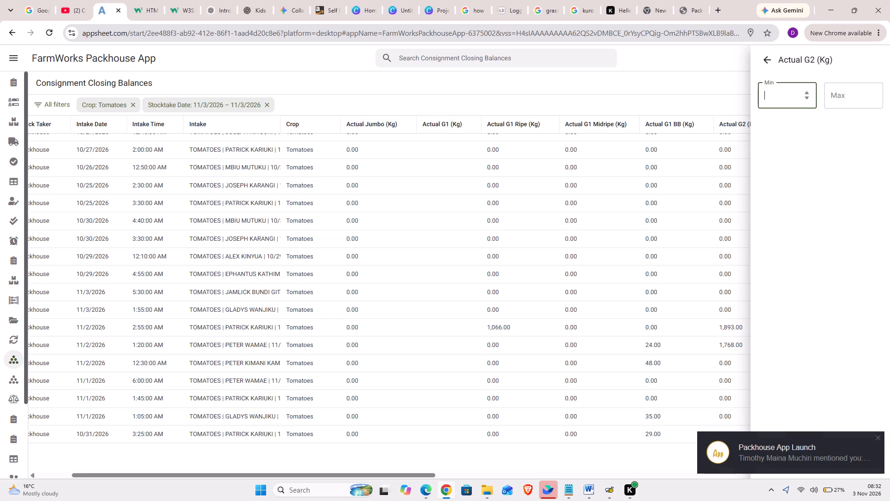
click(854, 97)
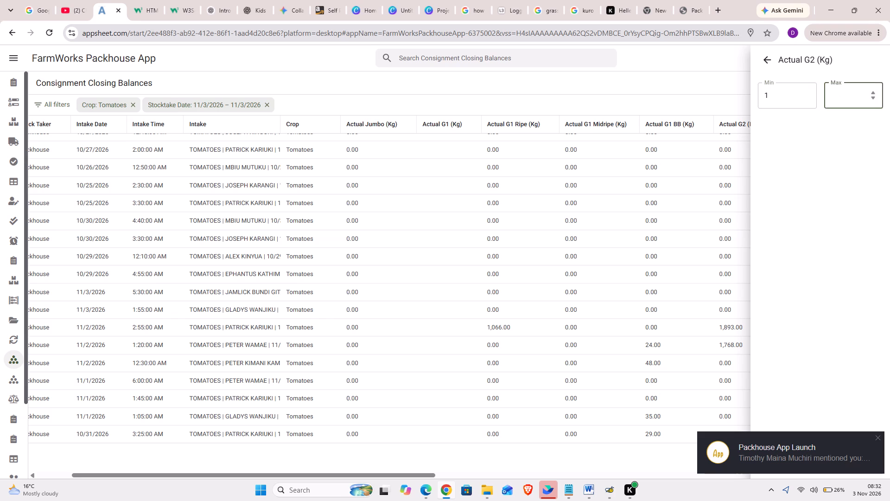
text(50000)
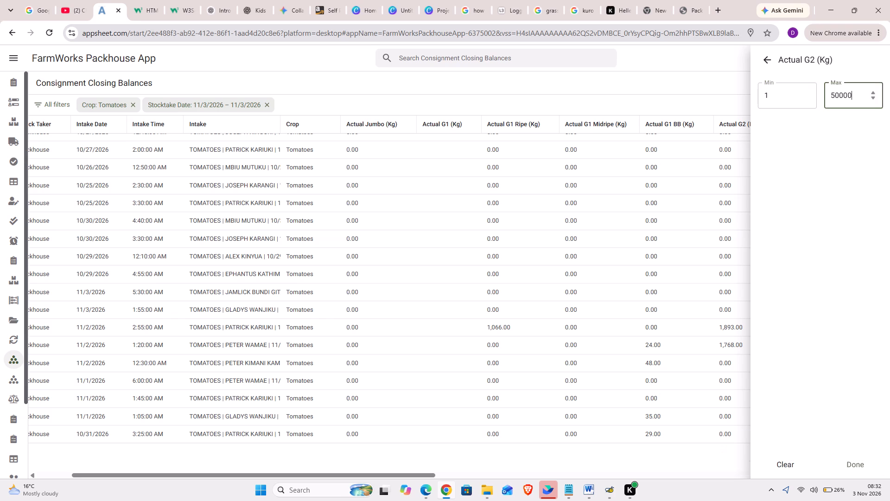
key(BackSpace)
click(856, 461)
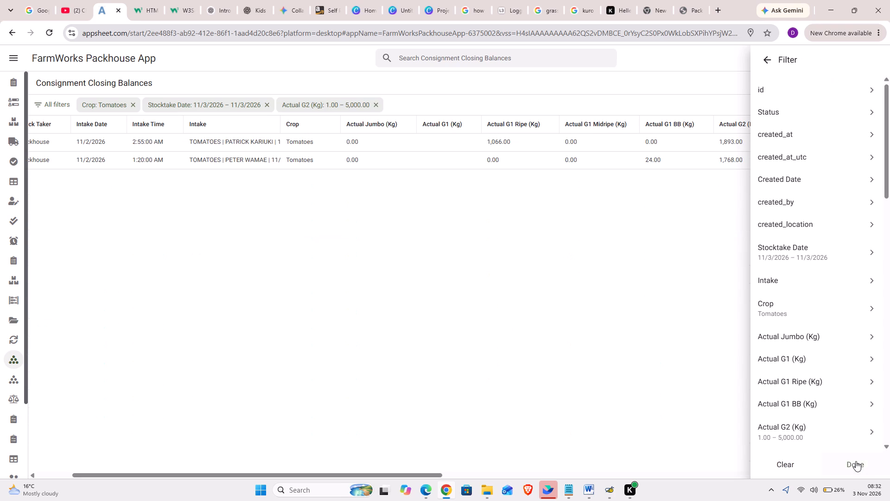
click(856, 461)
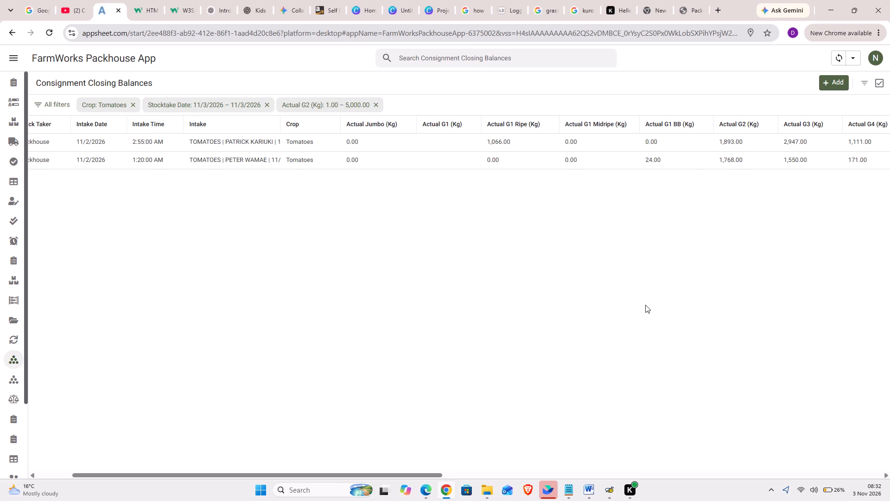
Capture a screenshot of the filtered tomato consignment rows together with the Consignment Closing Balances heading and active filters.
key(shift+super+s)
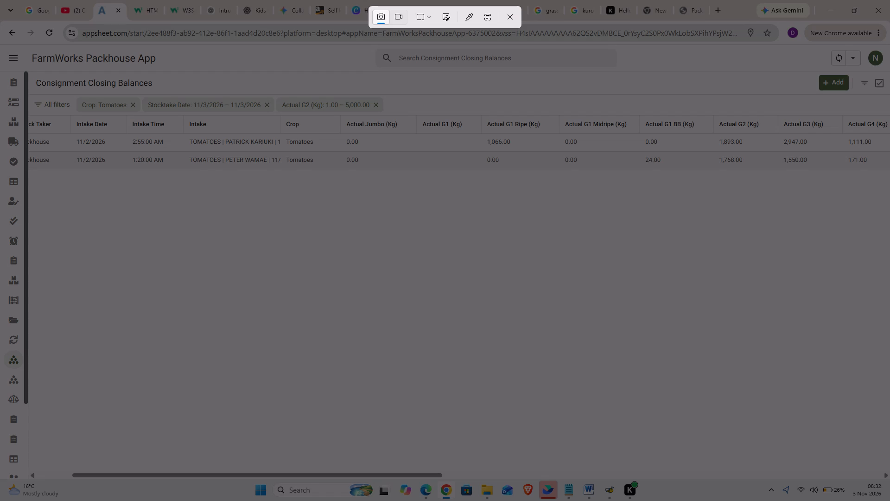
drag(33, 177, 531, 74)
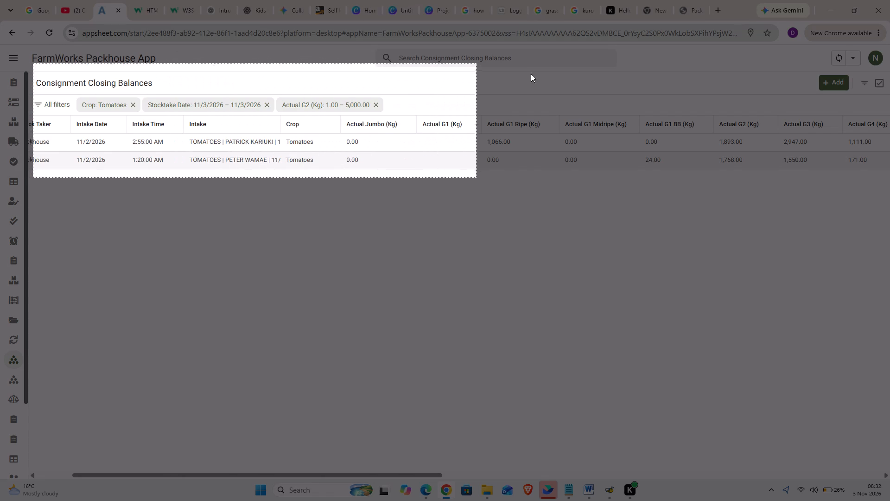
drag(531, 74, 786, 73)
Capture a screenshot of the filtered tomato consignments, from the Stocktake Date column through Actual G2 (Kg), including the active filters.
scroll(410, 228, right, 4)
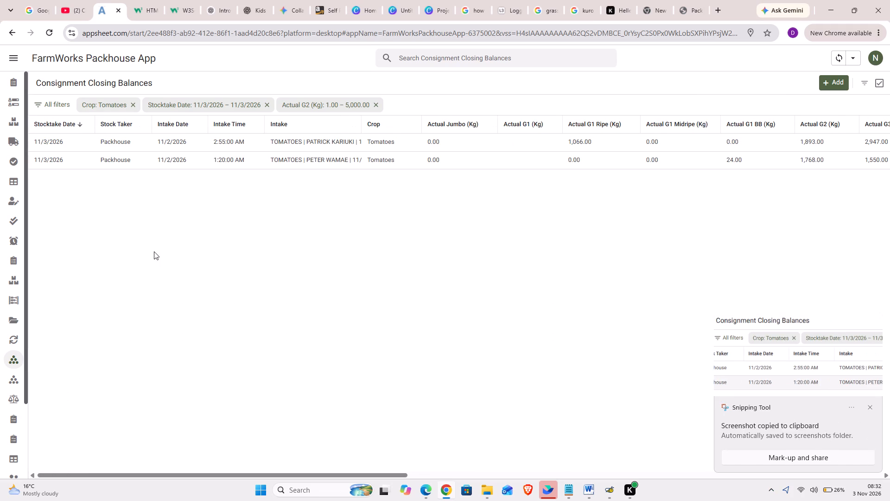
key(shift+super+s)
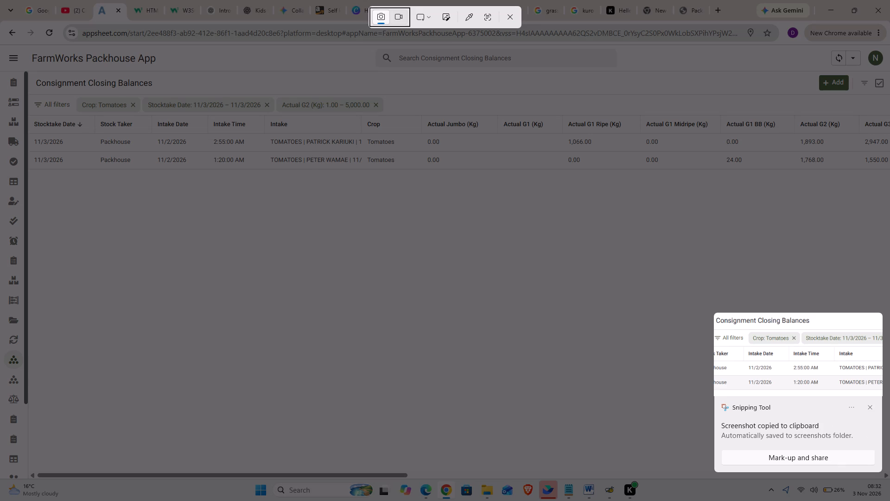
drag(25, 72, 325, 228)
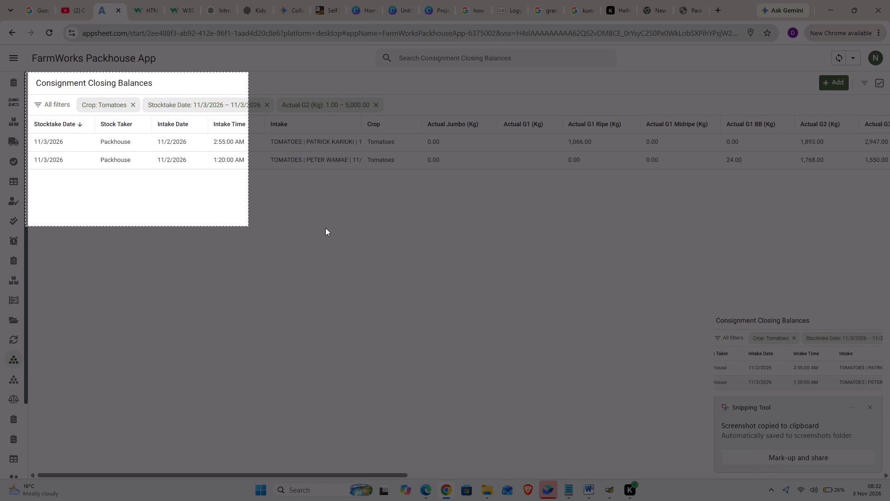
drag(325, 228, 852, 228)
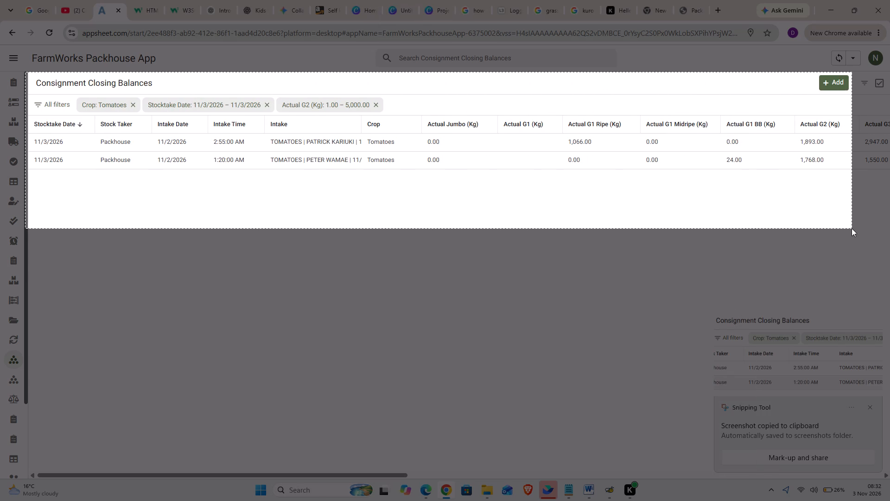
drag(852, 228, 857, 230)
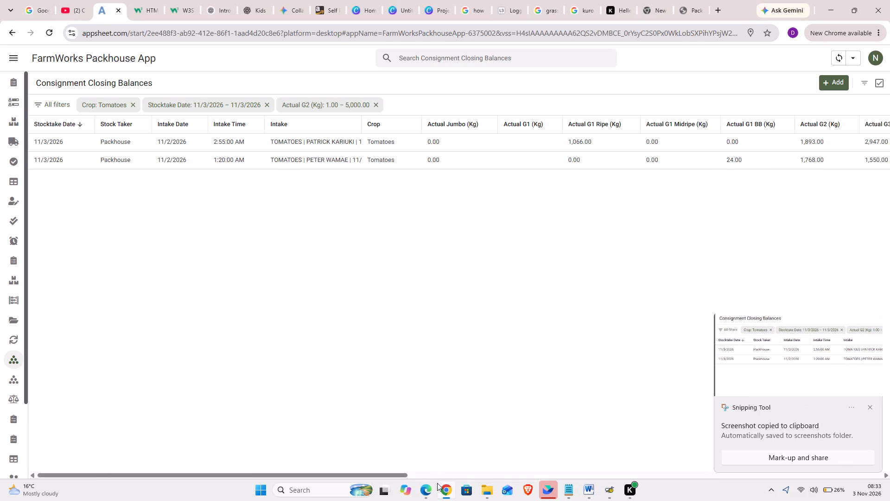
Switch to the Packhouse Dashboards in Edge, reload the Closing Stock Comparison and set its stocktake date range to 29 Oct 2026 - 3 Nov 2026.
click(426, 492)
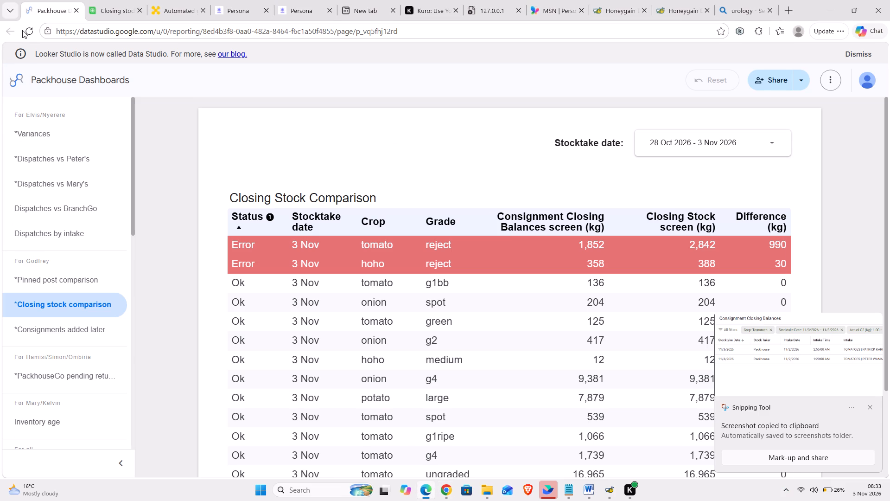
click(30, 32)
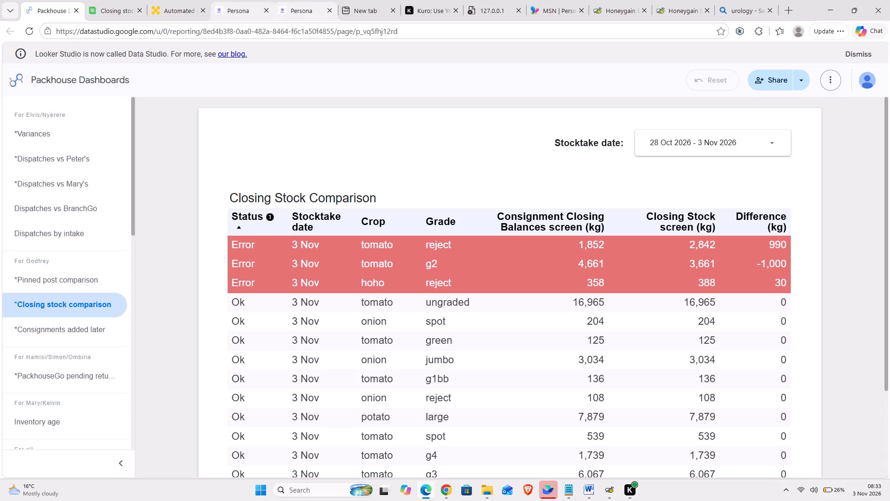
click(773, 141)
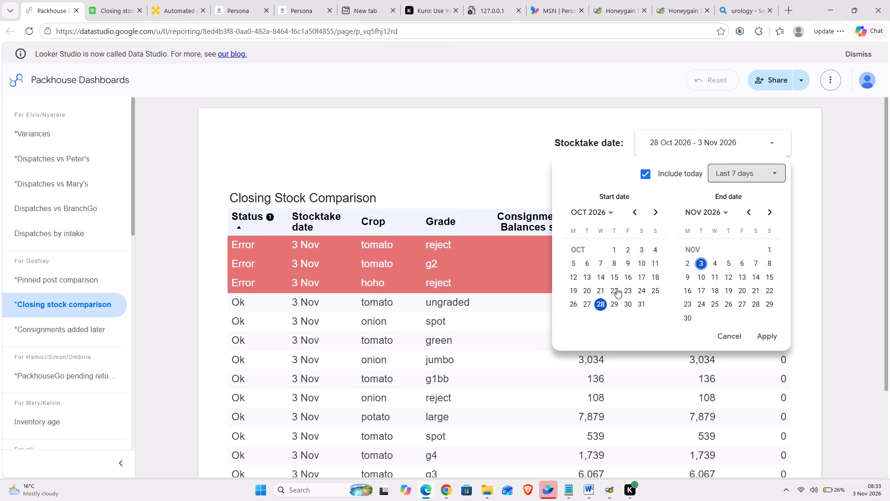
click(614, 302)
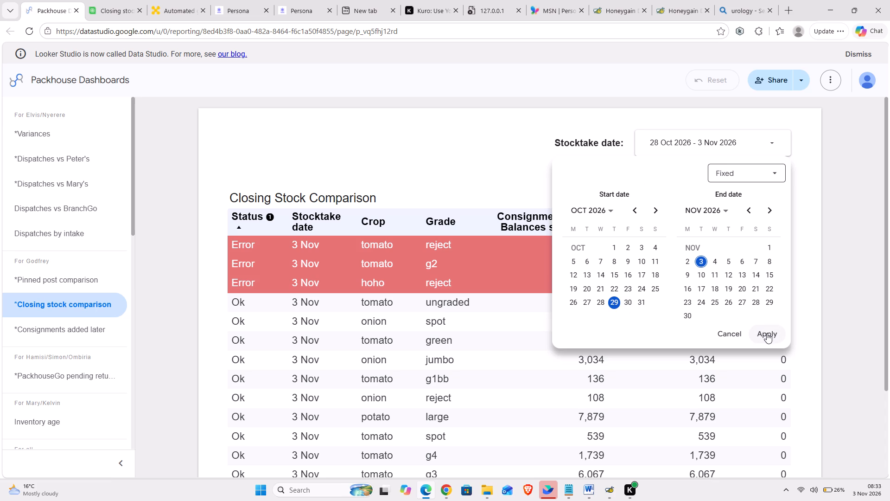
click(767, 333)
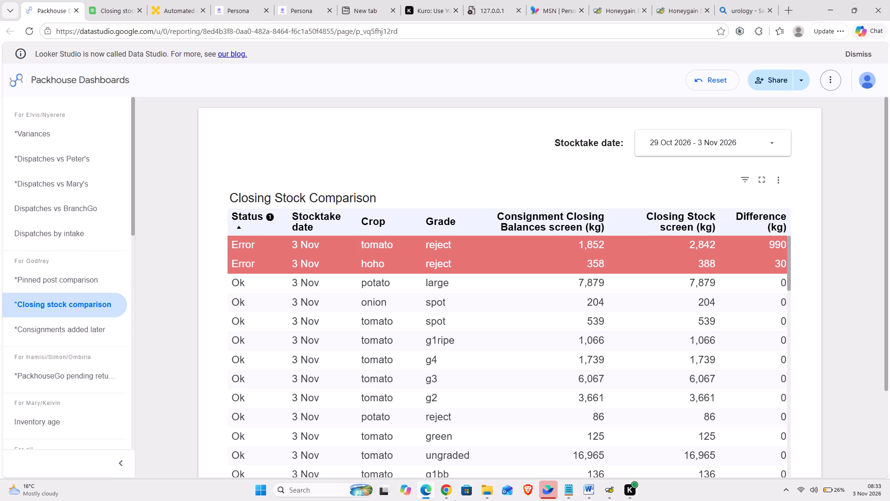
Return to the FarmWorks Packhouse App in Chrome and open the Closing Stock records.
click(446, 490)
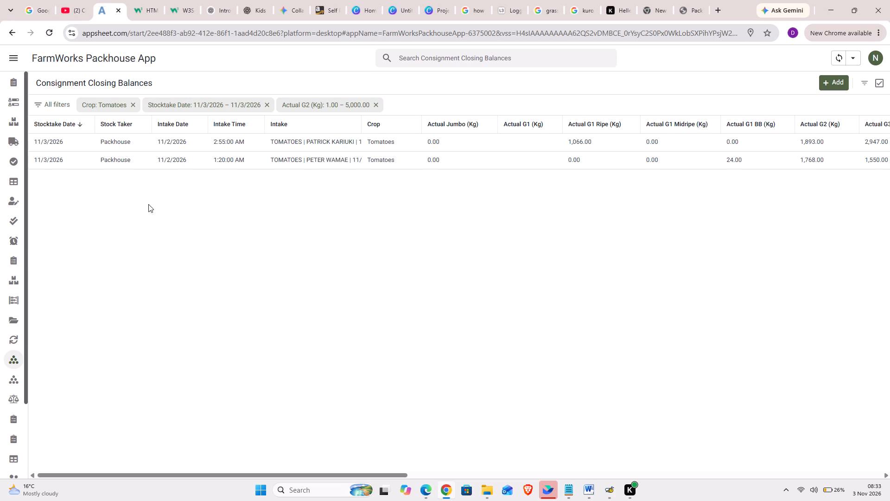
click(10, 241)
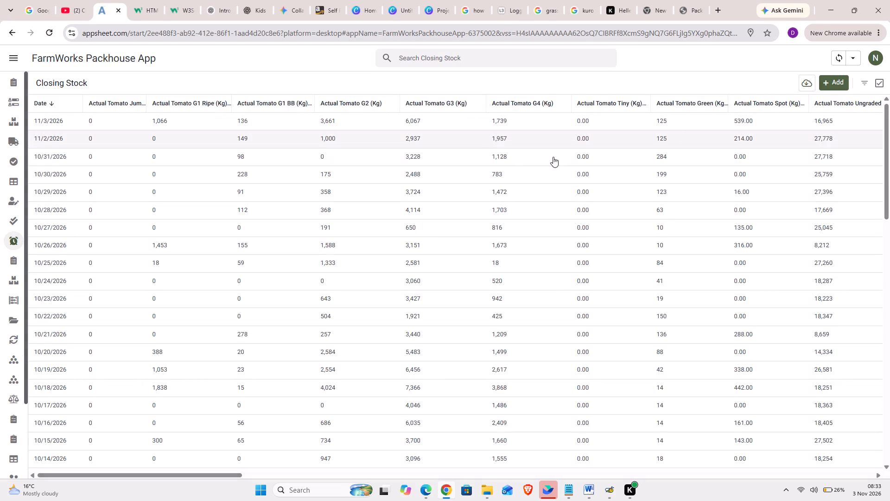
Sync the FarmWorks Packhouse App to refresh the Closing Stock records.
click(839, 58)
Examine the 11/3/2026 Closing Stock record across the tomato, onion, potato and green pepper columns, including the reject quantities.
scroll(777, 142, left, 8)
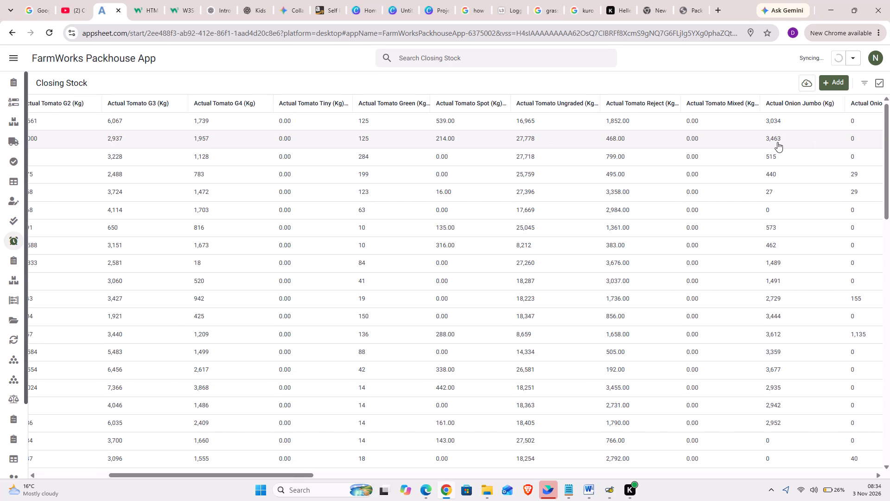
scroll(777, 142, left, 2)
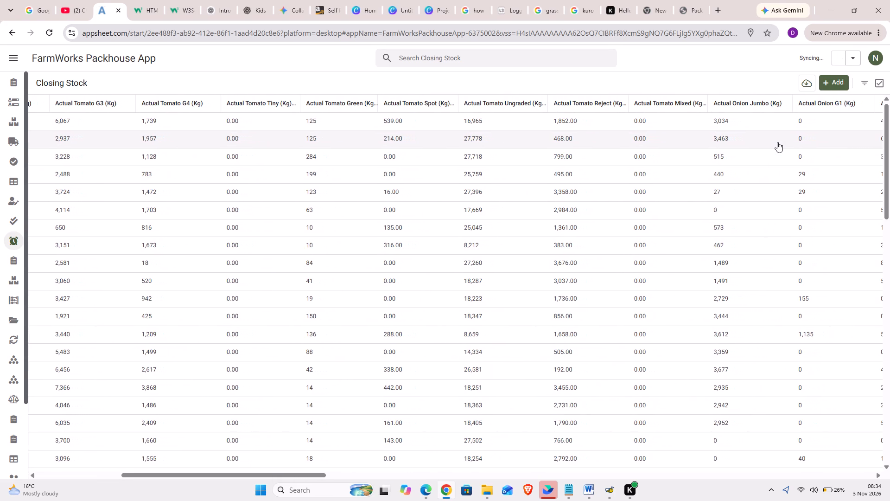
scroll(777, 142, left, 11)
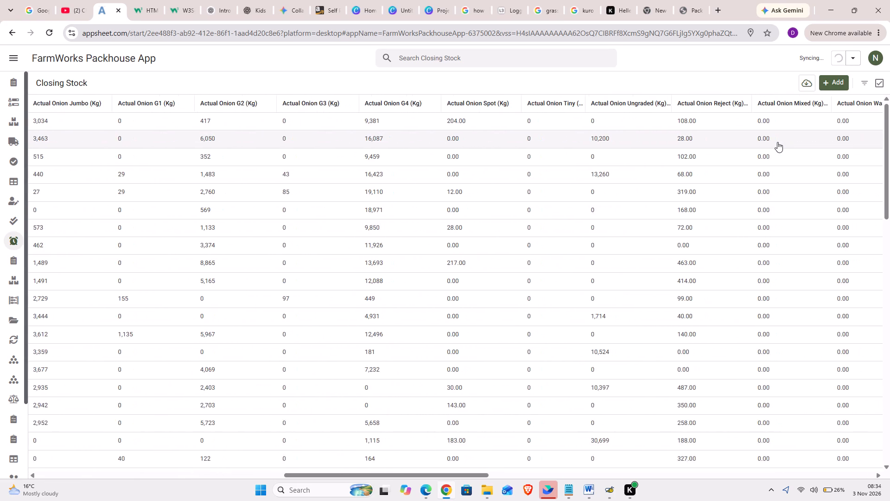
scroll(777, 142, left, 7)
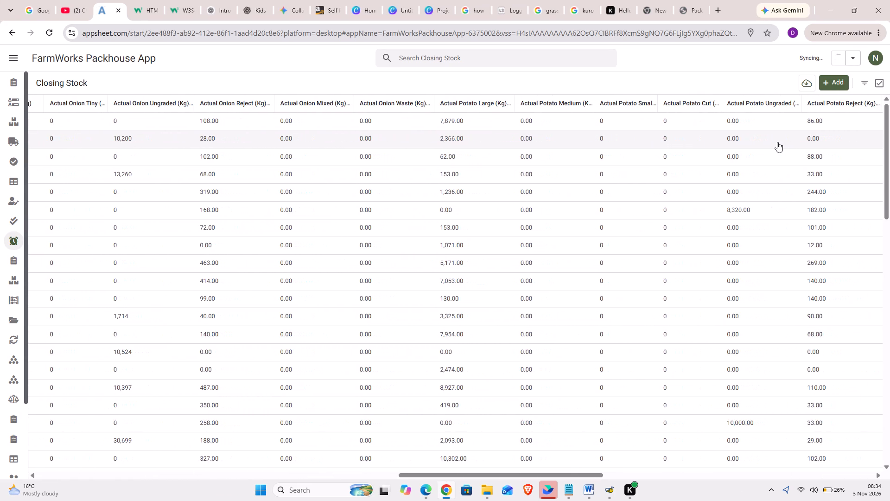
scroll(777, 142, left, 9)
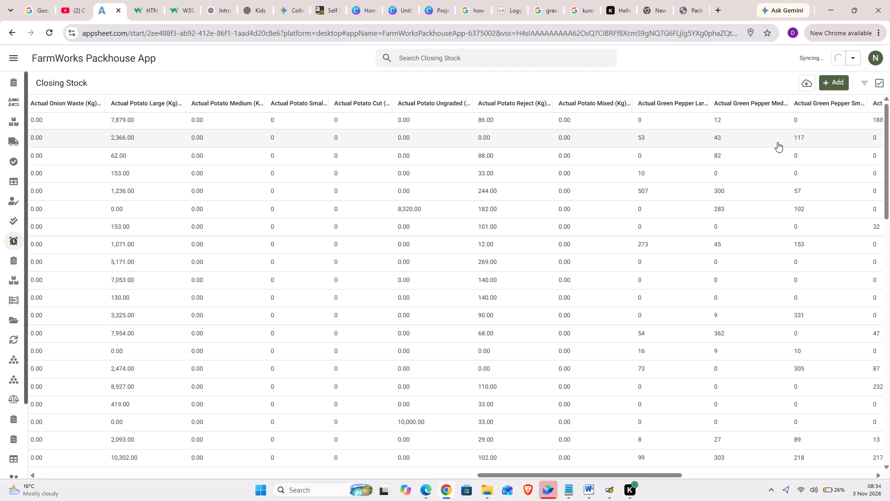
scroll(777, 142, left, 9)
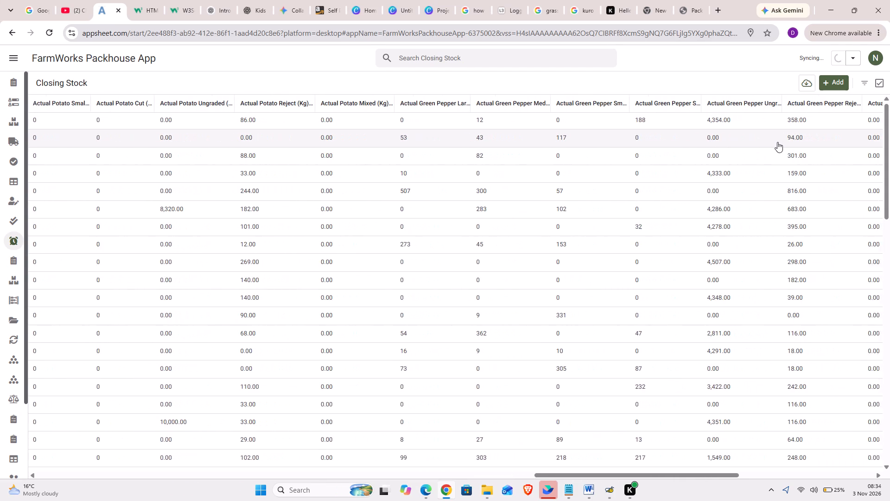
scroll(777, 142, left, 2)
scroll(777, 142, right, 15)
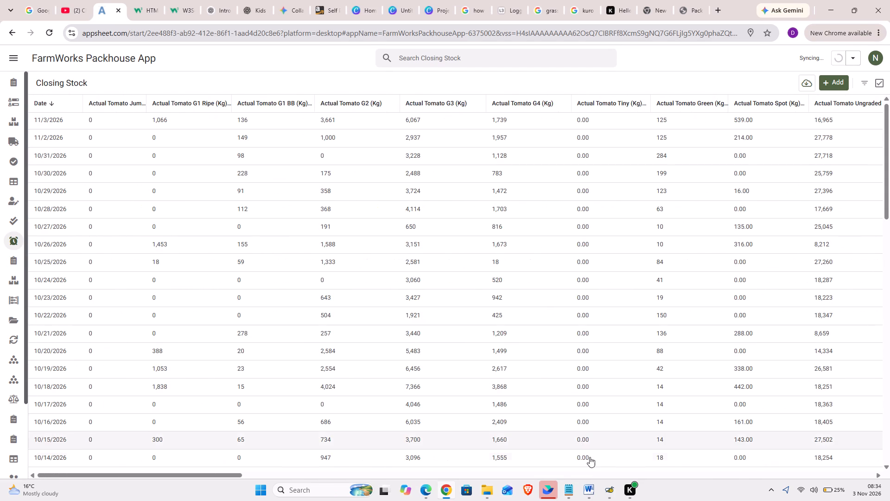
Switch to Lark and read the latest messages in the Packhouse App Launch group chat.
click(543, 493)
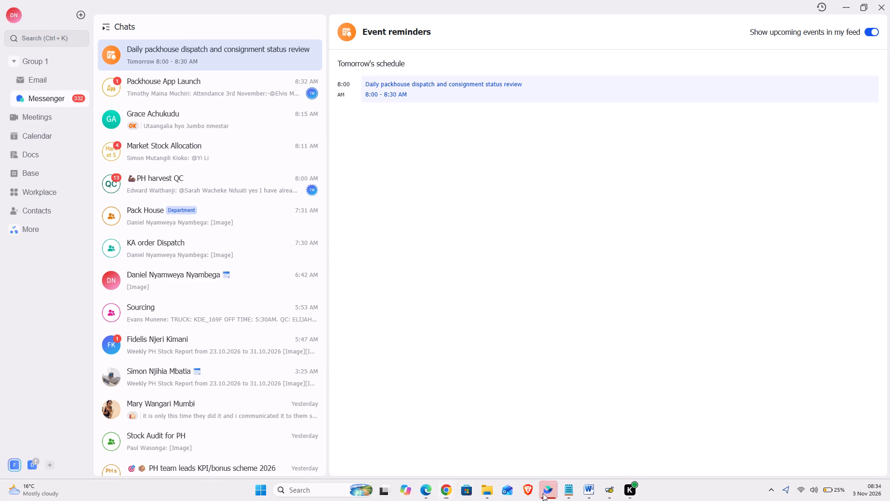
click(230, 93)
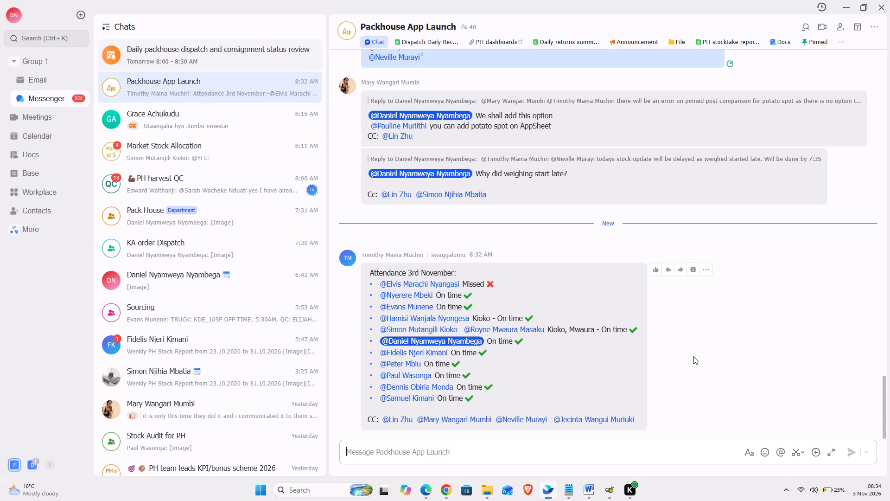
scroll(693, 356, down, 3)
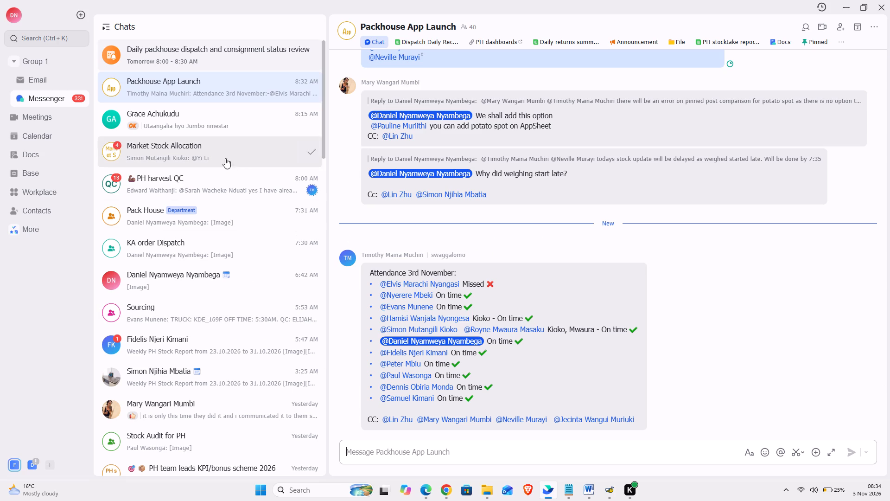
Open the account owner's own chat in Messenger.
click(202, 285)
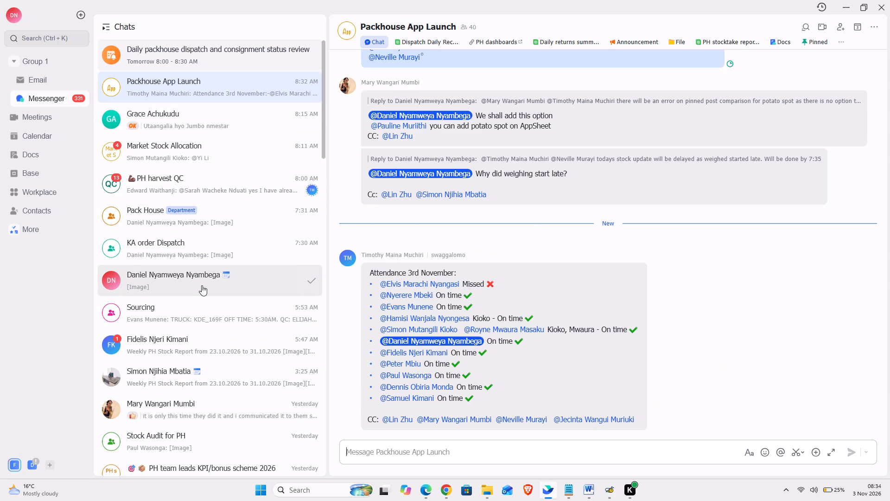